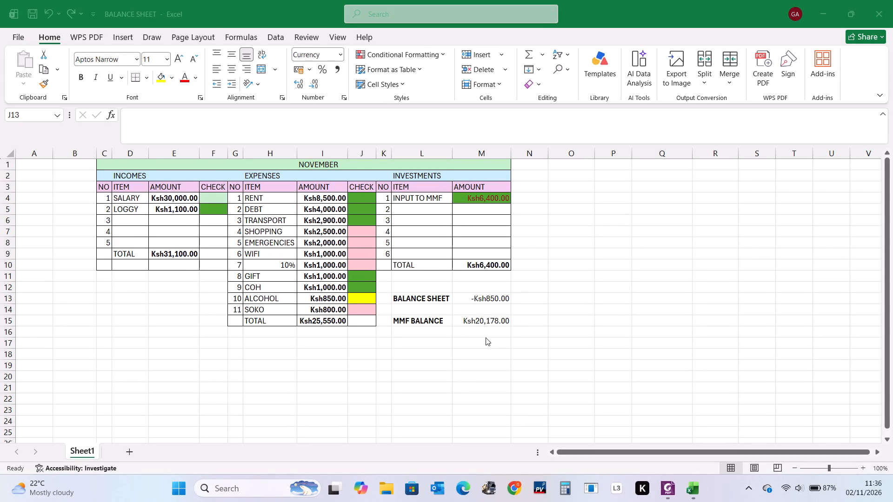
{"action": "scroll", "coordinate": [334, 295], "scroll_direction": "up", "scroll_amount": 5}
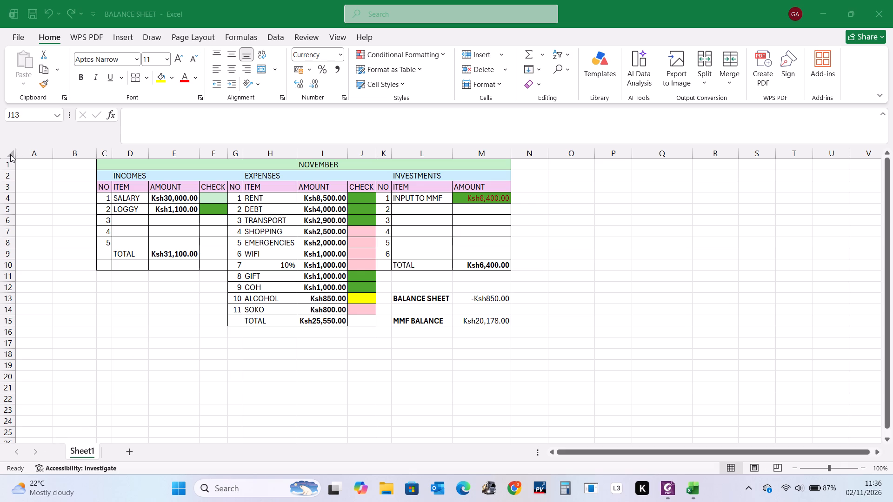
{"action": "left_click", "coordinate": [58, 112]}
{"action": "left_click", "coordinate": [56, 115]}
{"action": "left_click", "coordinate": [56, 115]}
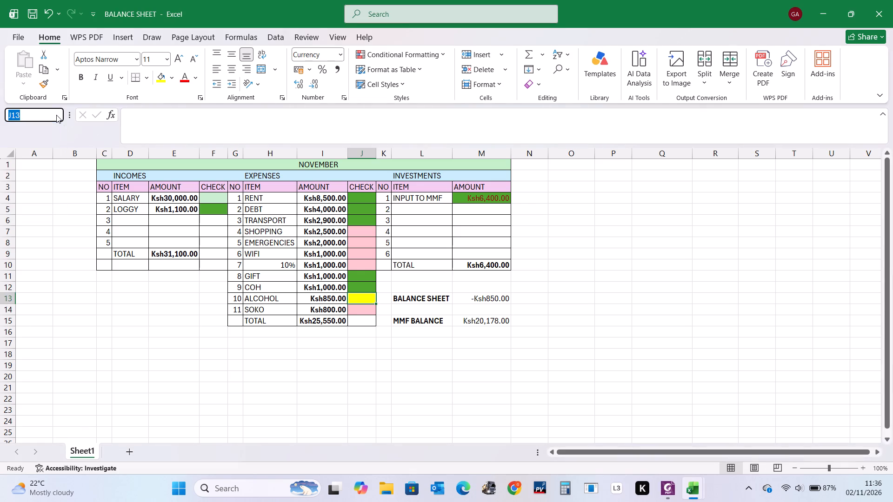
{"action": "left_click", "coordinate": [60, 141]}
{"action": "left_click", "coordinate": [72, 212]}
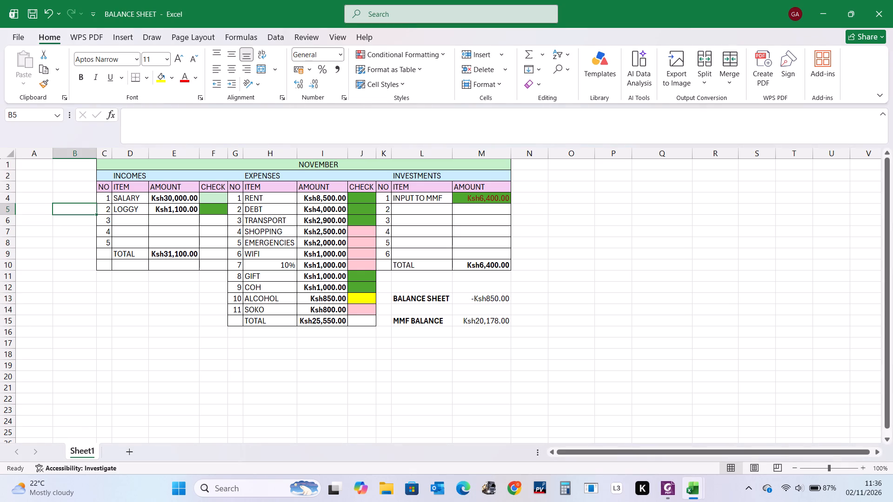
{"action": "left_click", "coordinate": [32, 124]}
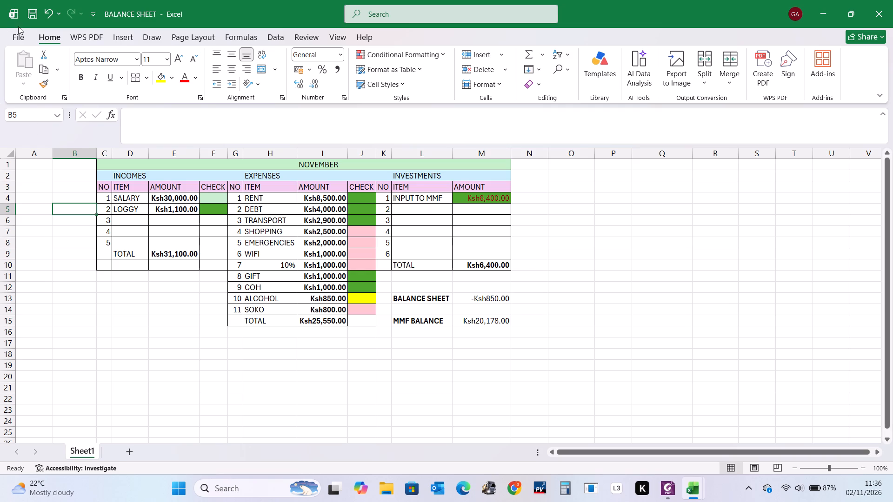
Open the recent workbook BOQ TEMPLATES 5 (version 1).
{"action": "left_click", "coordinate": [23, 35]}
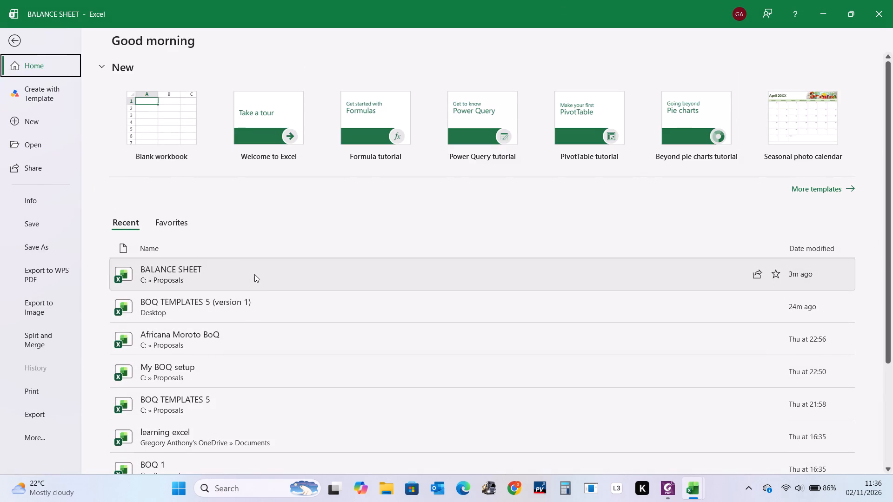
{"action": "left_click", "coordinate": [271, 303]}
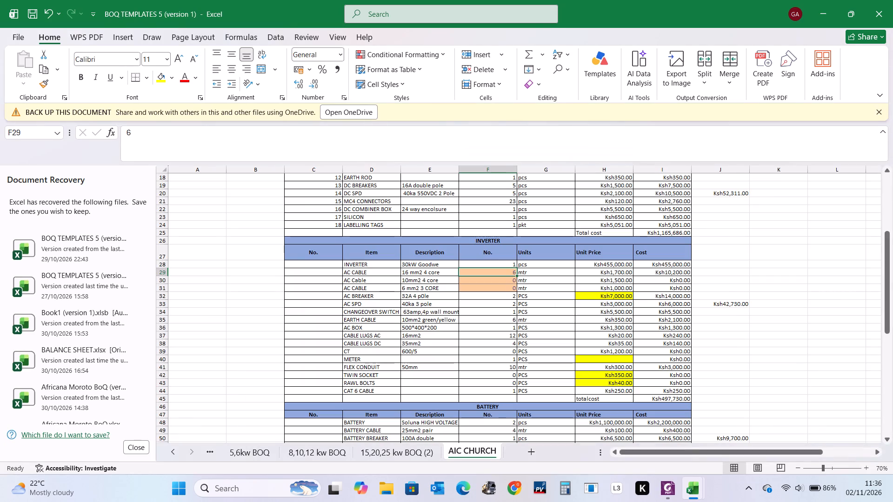
Look through the 5,6kw BOQ, ashvin 5kw BOQ (3) and 8,10,12 kw BOQ sheets.
{"action": "left_click", "coordinate": [254, 451]}
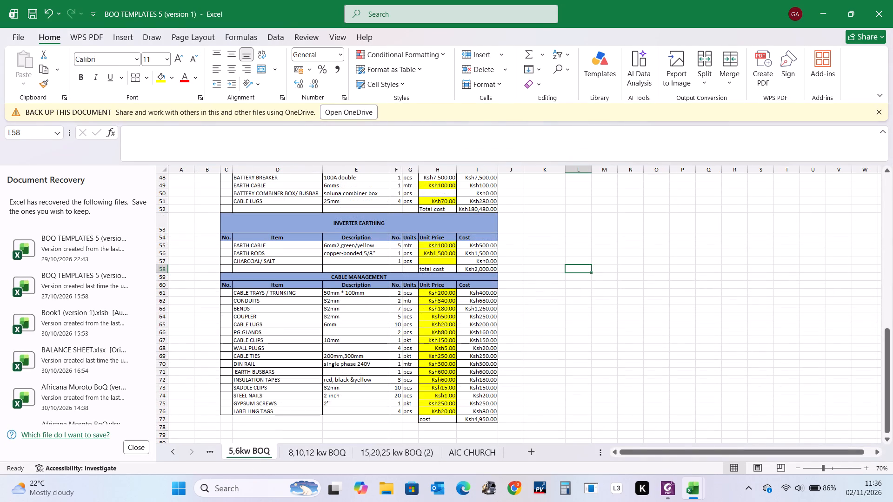
{"action": "scroll", "coordinate": [343, 303], "scroll_direction": "down", "scroll_amount": 6}
{"action": "scroll", "coordinate": [344, 309], "scroll_direction": "up", "scroll_amount": 4}
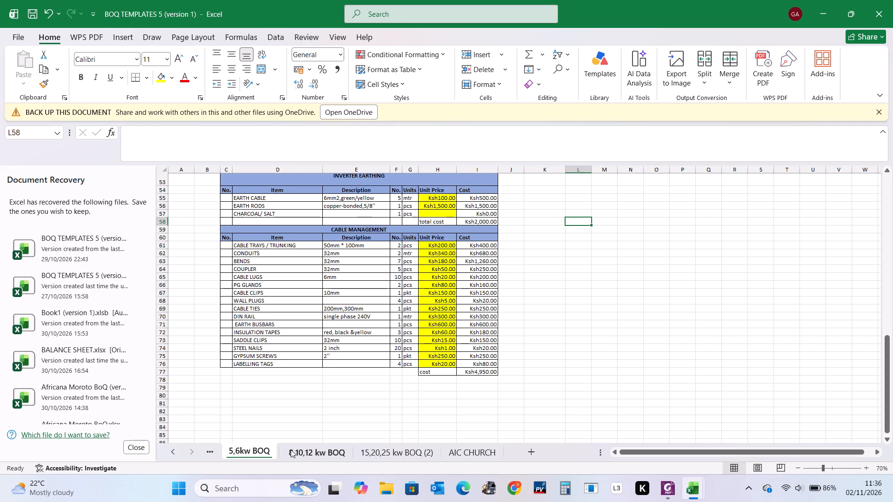
{"action": "left_click", "coordinate": [212, 453]}
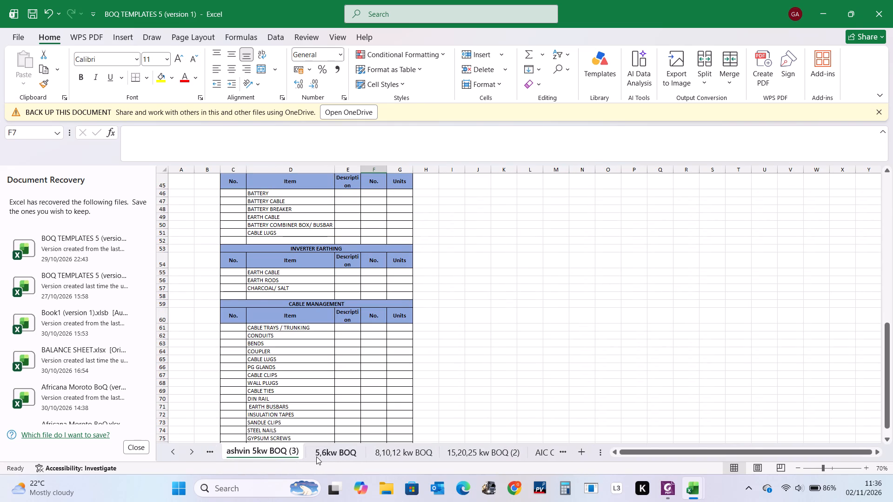
{"action": "left_click", "coordinate": [318, 456]}
{"action": "left_click", "coordinate": [405, 454]}
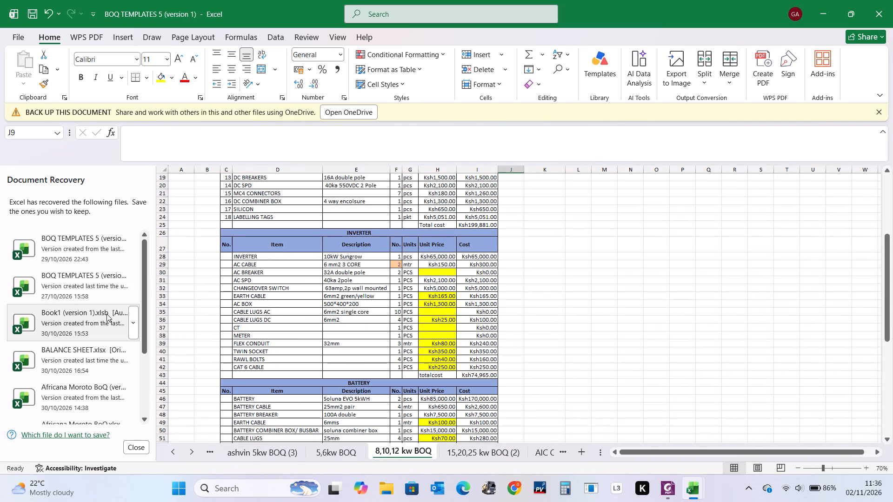
{"action": "left_click", "coordinate": [107, 314]}
{"action": "left_click", "coordinate": [110, 268]}
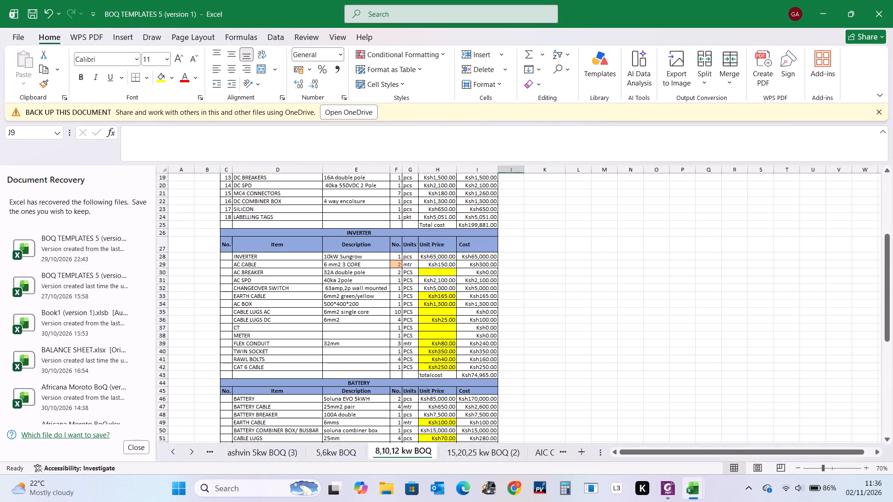
{"action": "left_click", "coordinate": [323, 453]}
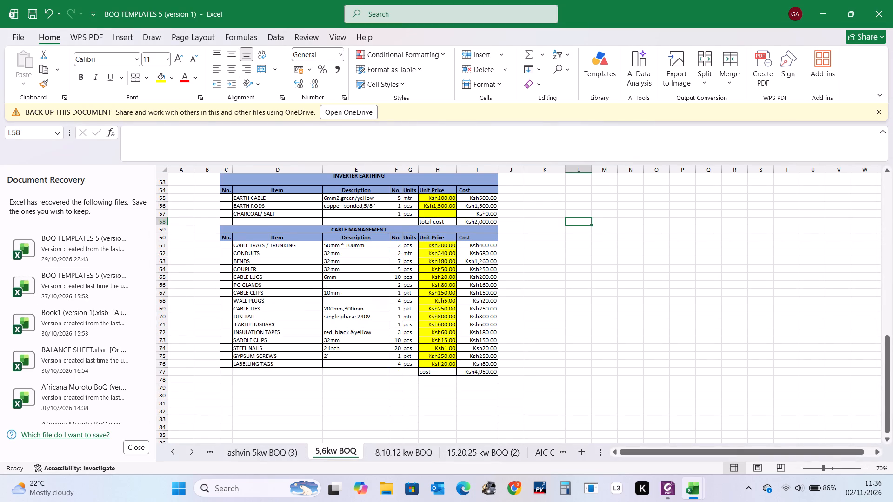
Open the recovered version of BOQ TEMPLATES 5 dated 29/10/2026 22:43.
{"action": "left_click", "coordinate": [109, 238]}
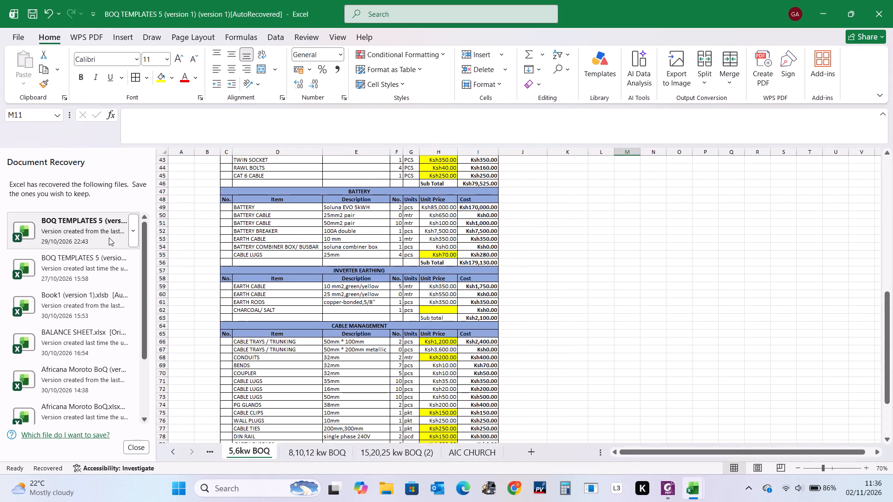
{"action": "left_click", "coordinate": [108, 237]}
{"action": "triple_click", "coordinate": [108, 237]}
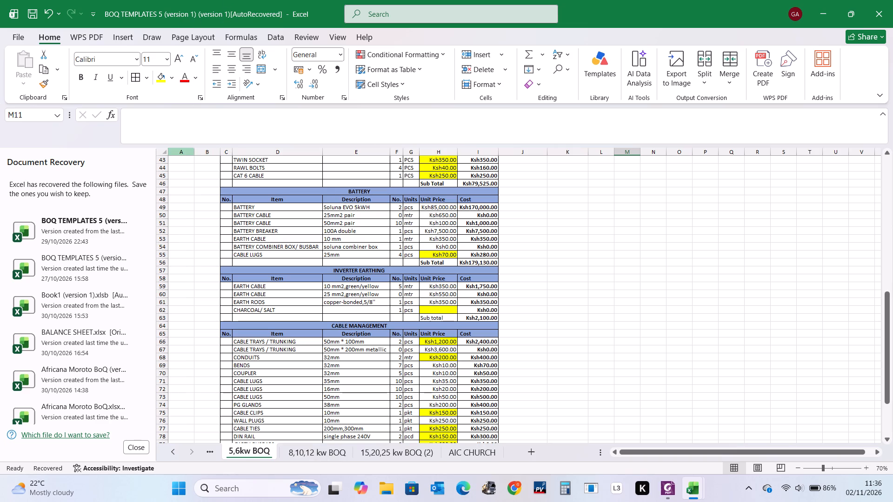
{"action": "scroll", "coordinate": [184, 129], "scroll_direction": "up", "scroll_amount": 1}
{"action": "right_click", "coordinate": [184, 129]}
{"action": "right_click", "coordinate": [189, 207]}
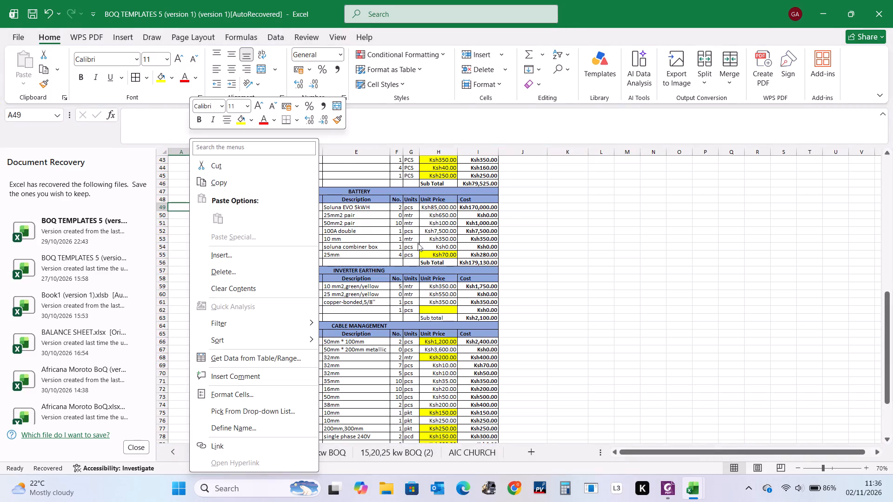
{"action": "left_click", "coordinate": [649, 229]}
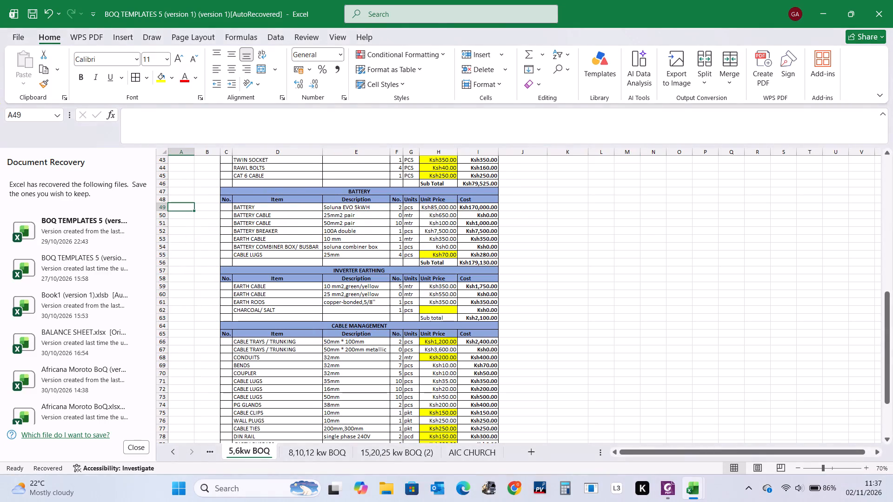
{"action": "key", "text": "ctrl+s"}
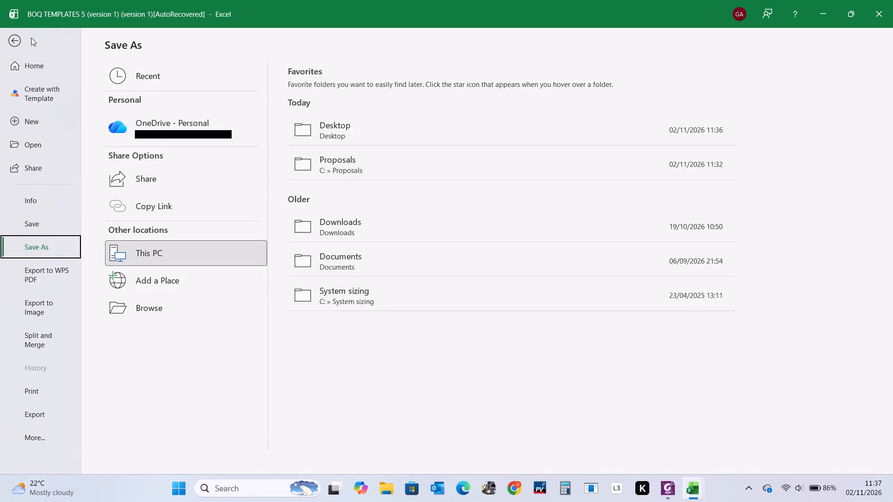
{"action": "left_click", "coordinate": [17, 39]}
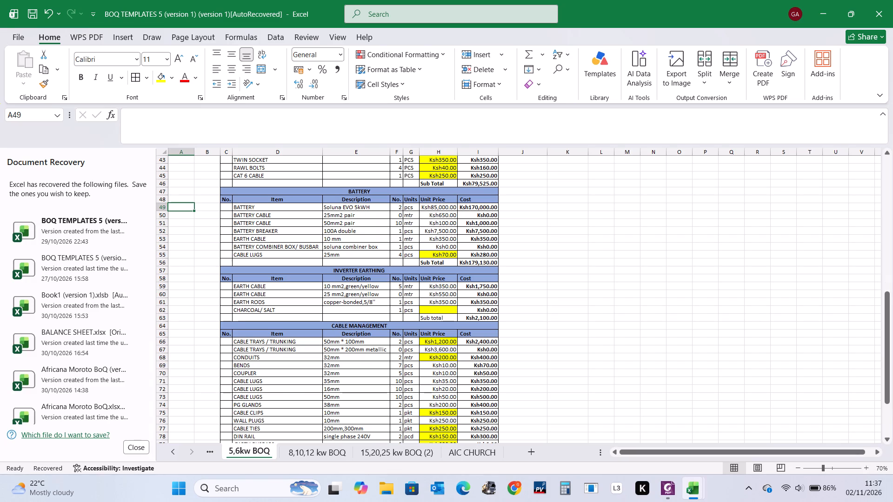
Review the panels, inverter, battery, earthing and cable management sections on the recovered workbook's 5,6kw BOQ sheet.
{"action": "scroll", "coordinate": [552, 261], "scroll_direction": "up", "scroll_amount": 9}
{"action": "scroll", "coordinate": [553, 278], "scroll_direction": "down", "scroll_amount": 1}
{"action": "scroll", "coordinate": [553, 278], "scroll_direction": "up", "scroll_amount": 1}
{"action": "scroll", "coordinate": [553, 278], "scroll_direction": "down", "scroll_amount": 1}
{"action": "scroll", "coordinate": [553, 278], "scroll_direction": "up", "scroll_amount": 7}
{"action": "scroll", "coordinate": [553, 279], "scroll_direction": "down", "scroll_amount": 3}
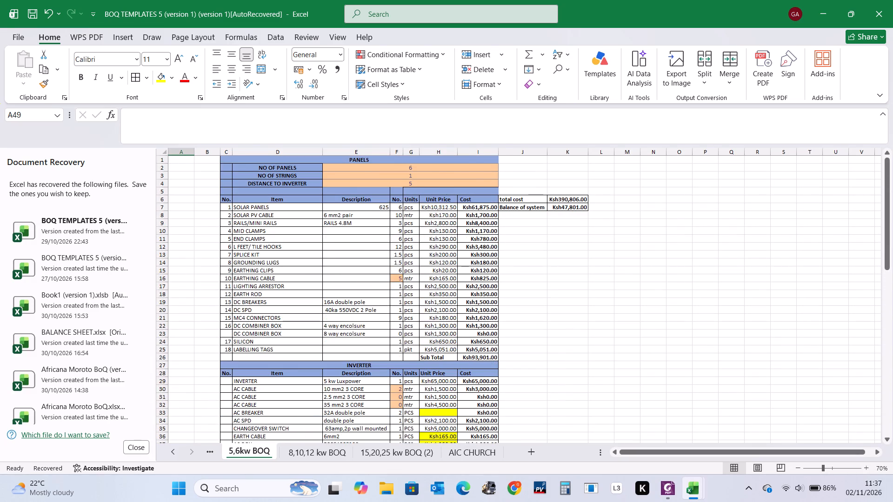
{"action": "scroll", "coordinate": [553, 279], "scroll_direction": "down", "scroll_amount": 4}
{"action": "scroll", "coordinate": [552, 274], "scroll_direction": "up", "scroll_amount": 7}
{"action": "scroll", "coordinate": [552, 274], "scroll_direction": "down", "scroll_amount": 10}
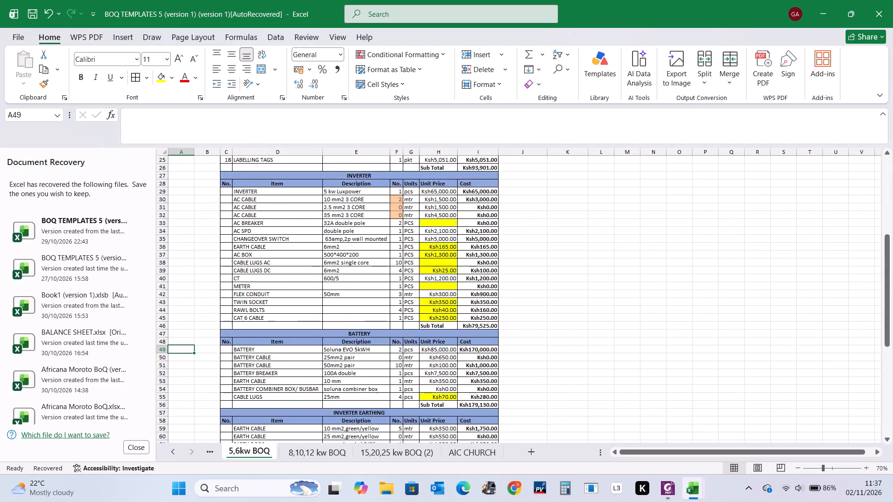
{"action": "scroll", "coordinate": [552, 274], "scroll_direction": "down", "scroll_amount": 4}
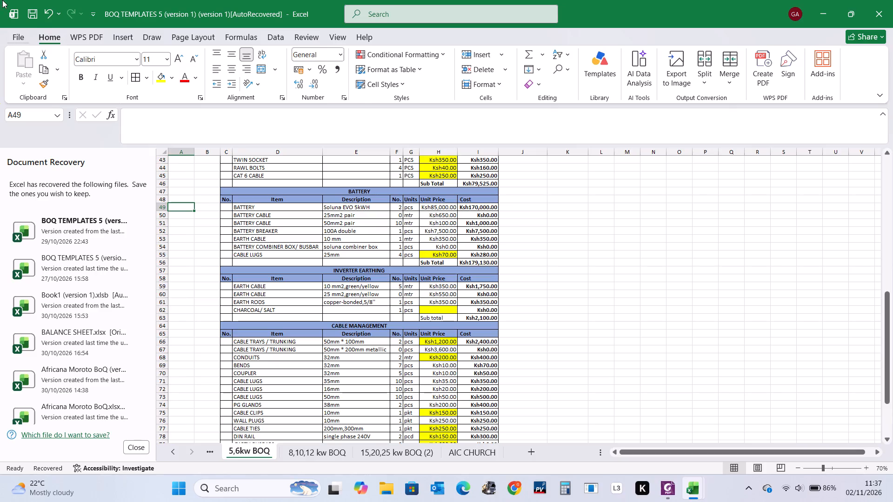
Start saving the recovered workbook as an Excel Workbook with the file name My BOQ templates.
{"action": "left_click", "coordinate": [33, 12]}
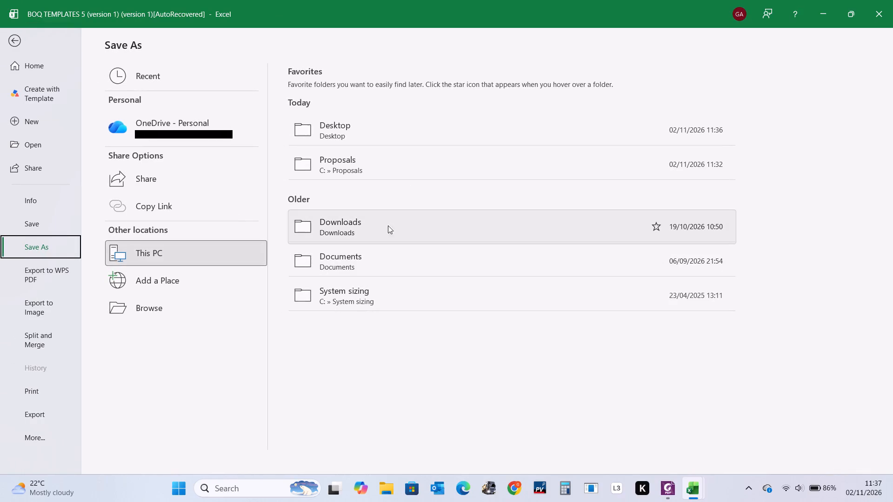
{"action": "left_click", "coordinate": [366, 165]}
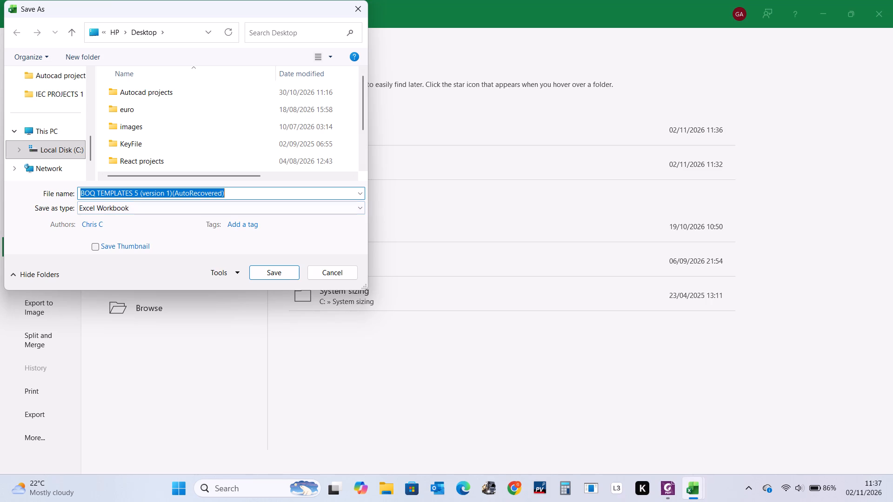
{"action": "left_click_drag", "start_coordinate": [254, 194], "coordinate": [60, 190]}
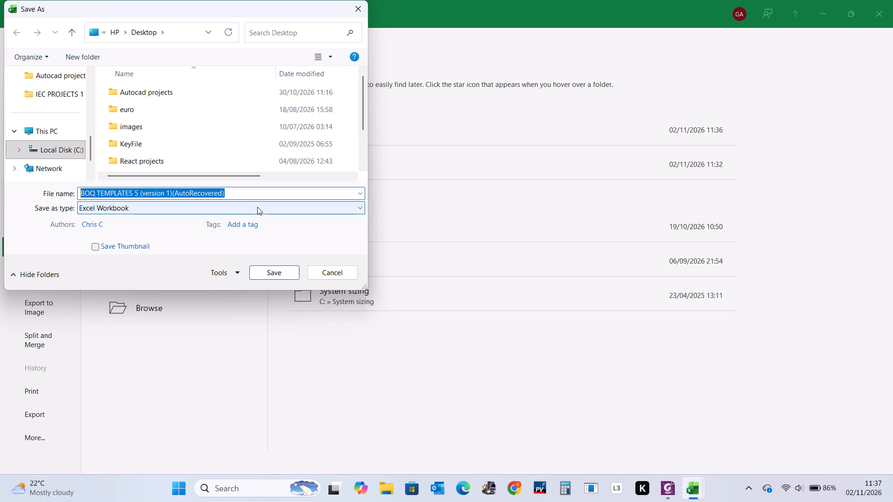
{"action": "type", "text": "my"}
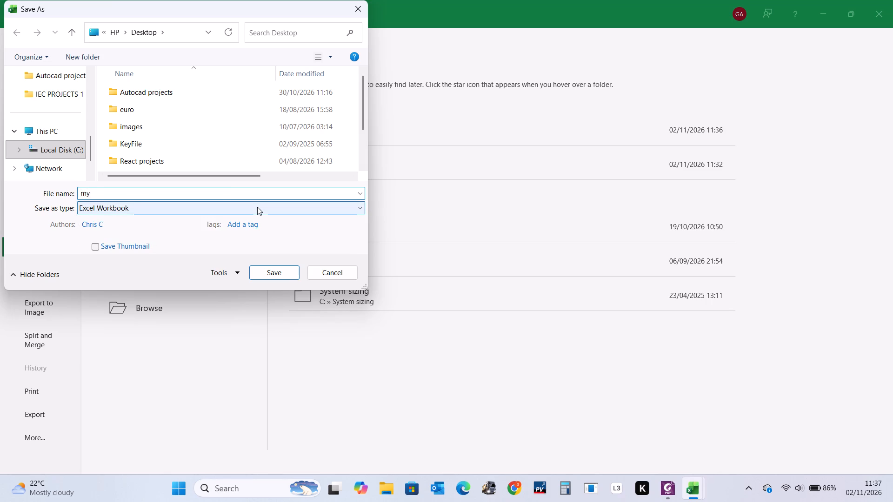
{"action": "key", "text": "BackSpace"}
{"action": "key", "text": "BackSpace"}
{"action": "key", "text": "BackSpace"}
{"action": "type", "text": "My BO"}
{"action": "type", "text": "Q"}
{"action": "key", "text": "space"}
{"action": "type", "text": "templated"}
{"action": "key", "text": "Delete"}
{"action": "key", "text": "s"}
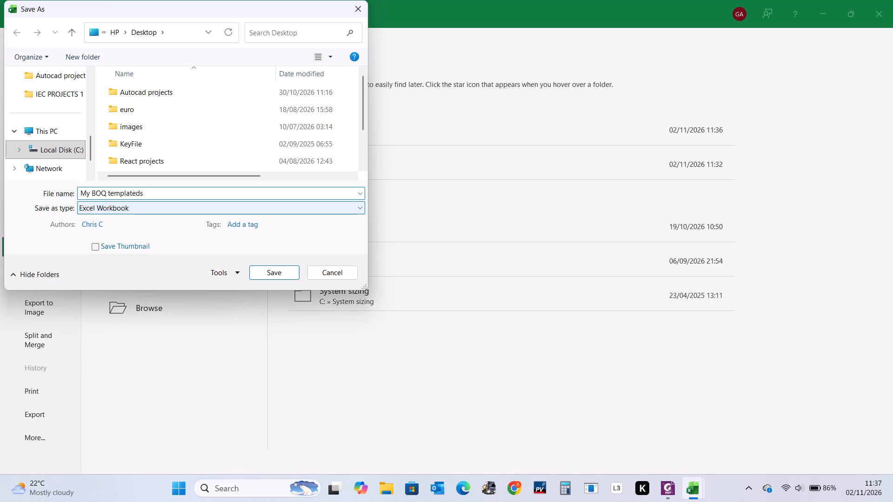
{"action": "key", "text": "BackSpace"}
{"action": "key", "text": "BackSpace"}
{"action": "type", "text": "s"}
{"action": "key", "text": "space"}
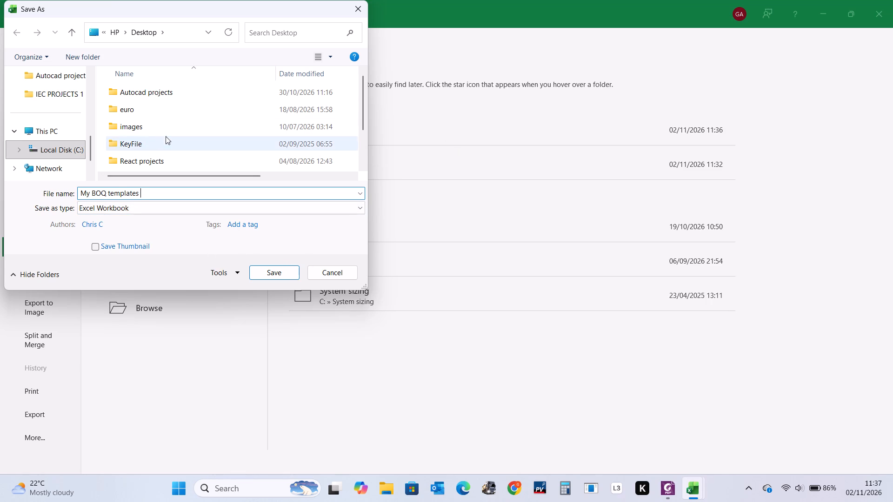
Choose the Proposals folder as the location and save the workbook there.
{"action": "scroll", "coordinate": [189, 129], "scroll_direction": "down", "scroll_amount": 6}
{"action": "scroll", "coordinate": [177, 145], "scroll_direction": "up", "scroll_amount": 4}
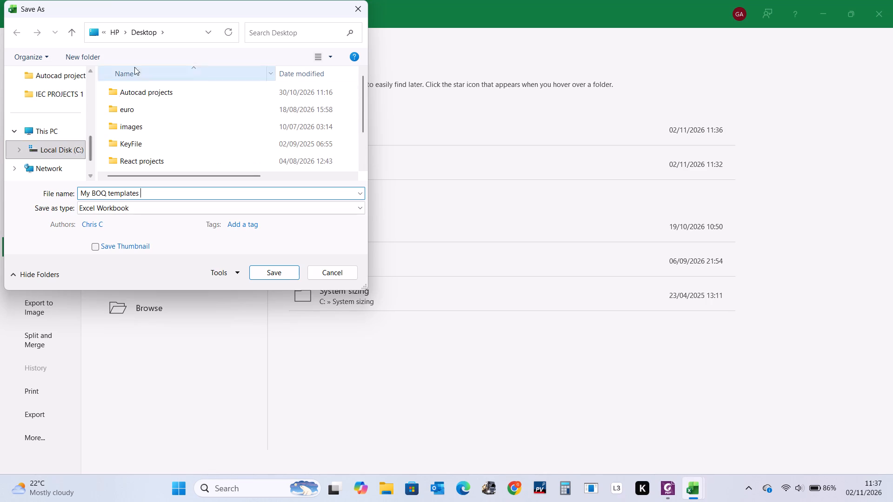
{"action": "scroll", "coordinate": [58, 93], "scroll_direction": "up", "scroll_amount": 8}
{"action": "scroll", "coordinate": [60, 118], "scroll_direction": "down", "scroll_amount": 1}
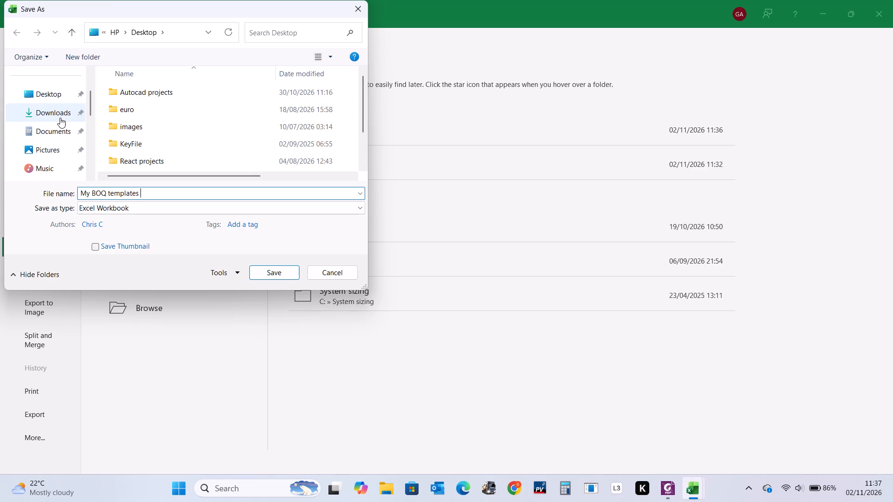
{"action": "scroll", "coordinate": [60, 118], "scroll_direction": "down", "scroll_amount": 2}
{"action": "scroll", "coordinate": [60, 118], "scroll_direction": "up", "scroll_amount": 1}
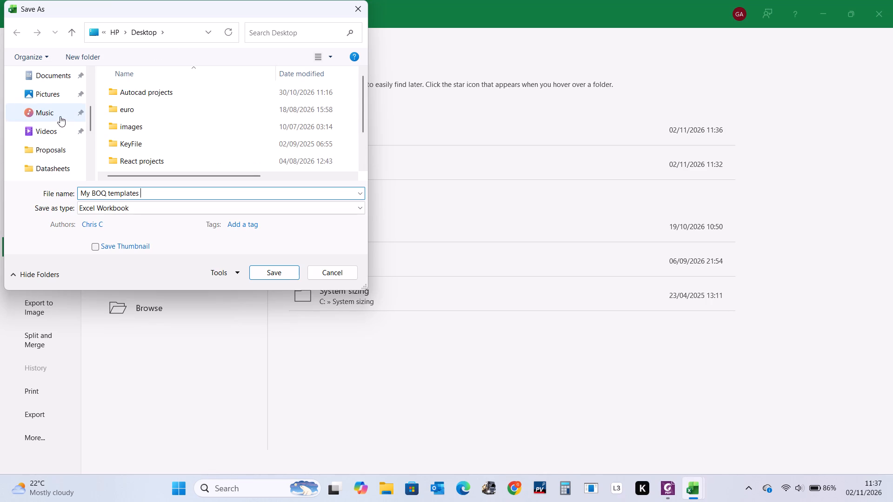
{"action": "double_click", "coordinate": [45, 141]}
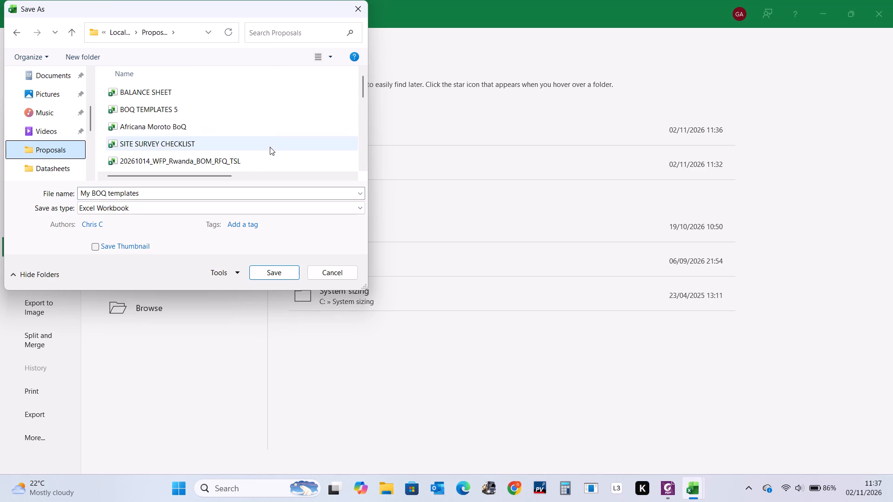
{"action": "left_click", "coordinate": [285, 273]}
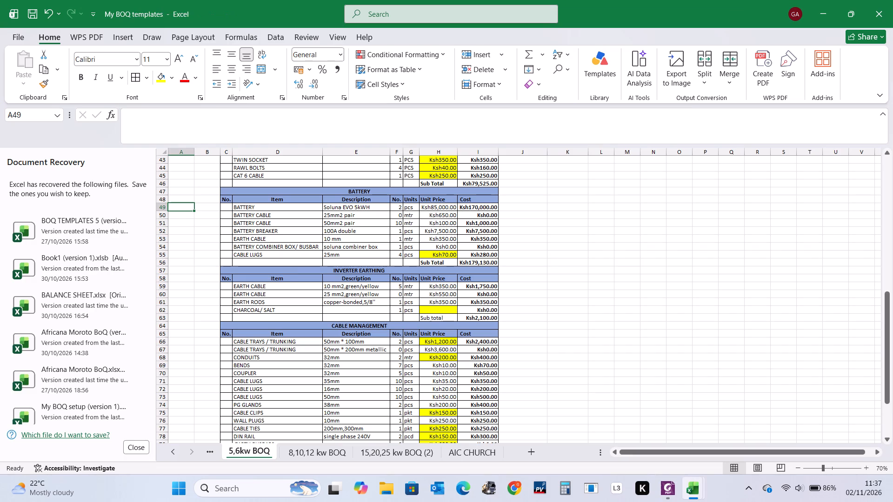
Look through the 8,10,12 kw, 15,20,25 kw (2) and AIC CHURCH sheets, and review the 5,6kw BOQ sheet's sections up to PANELS.
{"action": "left_click", "coordinate": [326, 453]}
{"action": "left_click", "coordinate": [393, 449]}
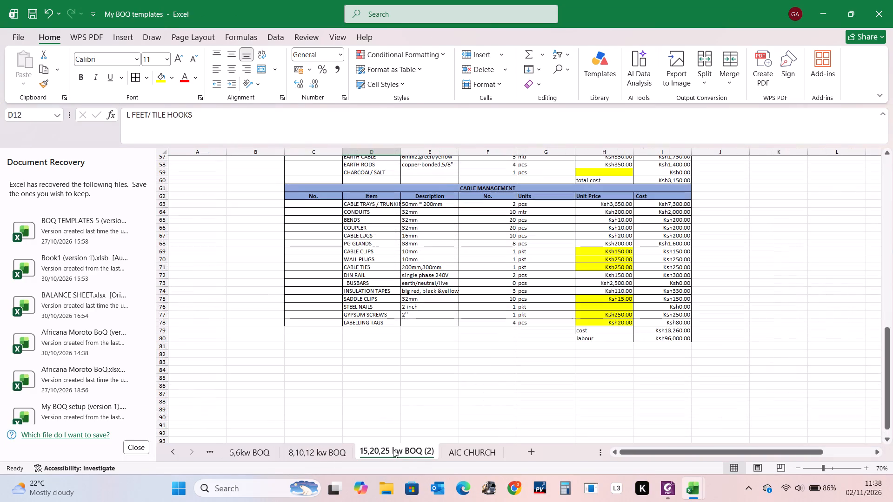
{"action": "left_click", "coordinate": [468, 449]}
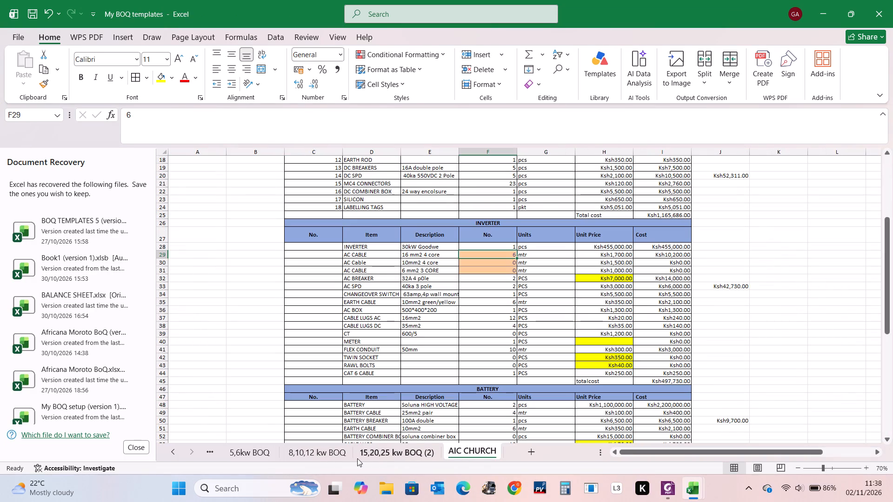
{"action": "left_click", "coordinate": [383, 451]}
{"action": "left_click", "coordinate": [318, 456]}
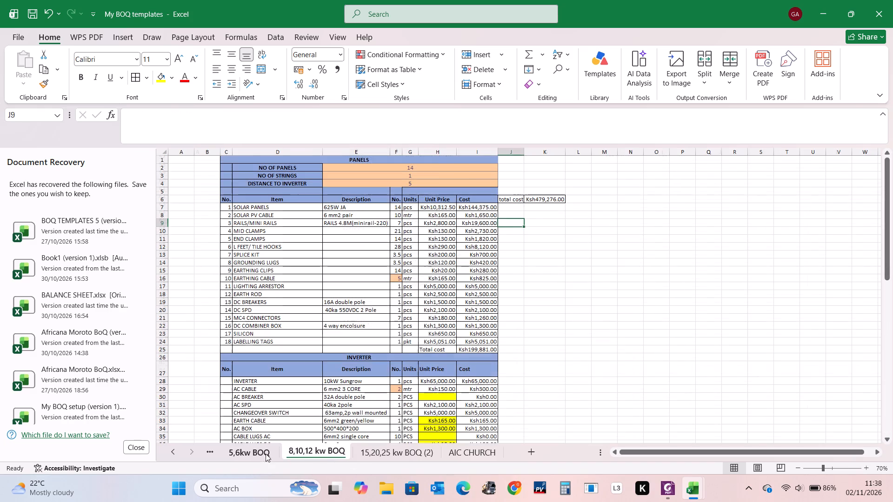
{"action": "left_click", "coordinate": [249, 451]}
{"action": "scroll", "coordinate": [393, 242], "scroll_direction": "down", "scroll_amount": 7}
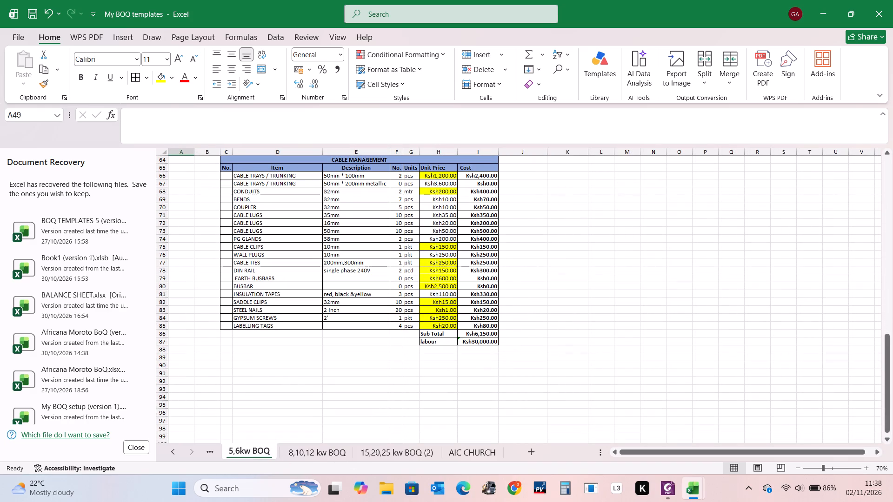
{"action": "scroll", "coordinate": [386, 329], "scroll_direction": "up", "scroll_amount": 4}
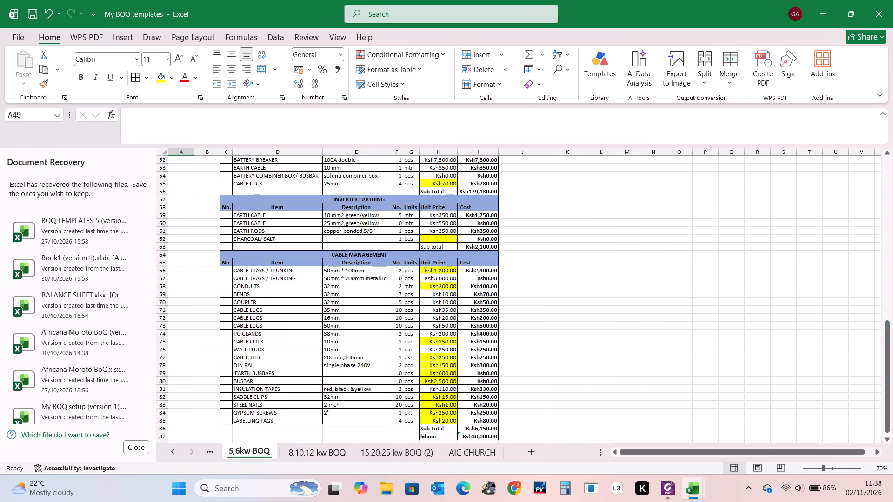
{"action": "scroll", "coordinate": [404, 346], "scroll_direction": "up", "scroll_amount": 15}
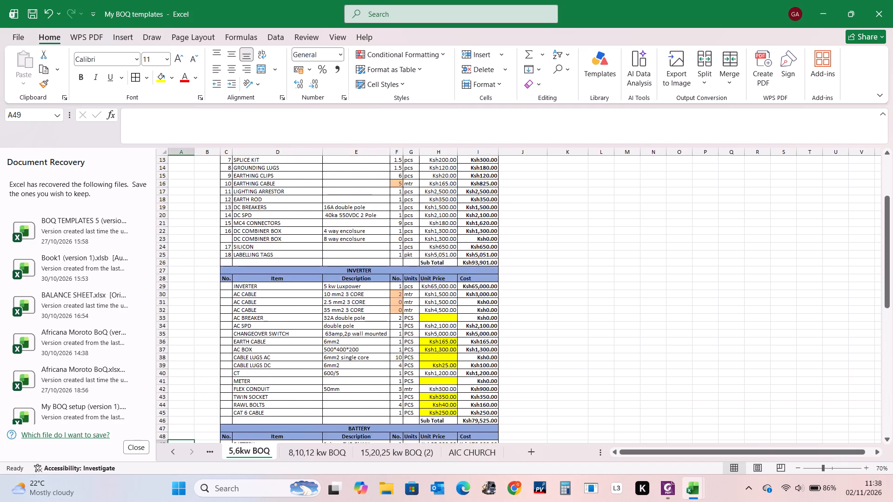
{"action": "scroll", "coordinate": [403, 343], "scroll_direction": "up", "scroll_amount": 10}
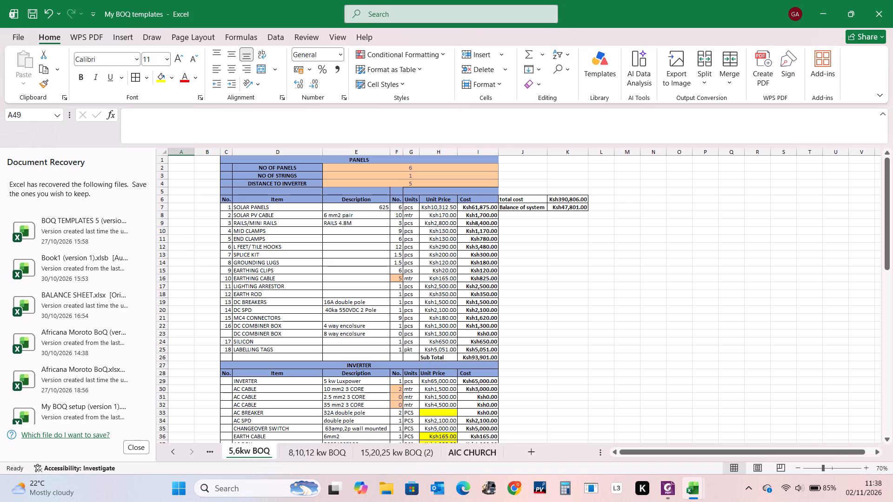
Switch to the Brave browser, start the open YouTube playlist video, and return to the My BOQ templates workbook.
{"action": "left_click", "coordinate": [235, 489]}
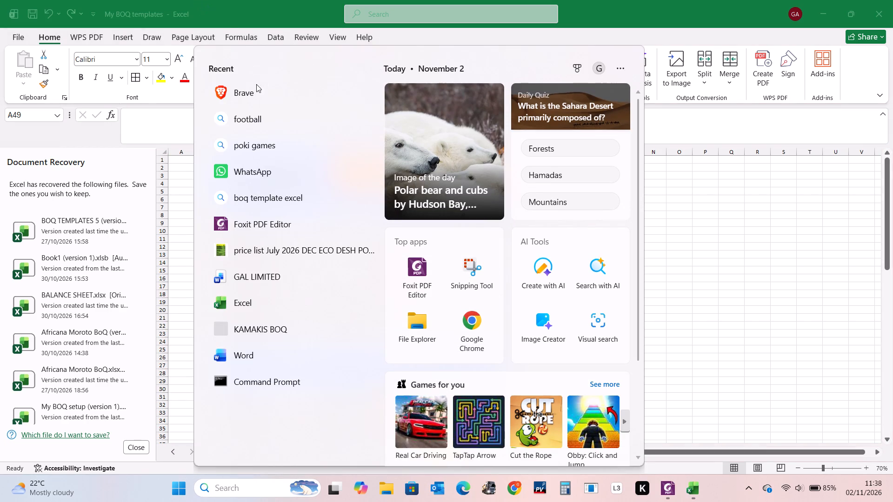
{"action": "left_click", "coordinate": [256, 86]}
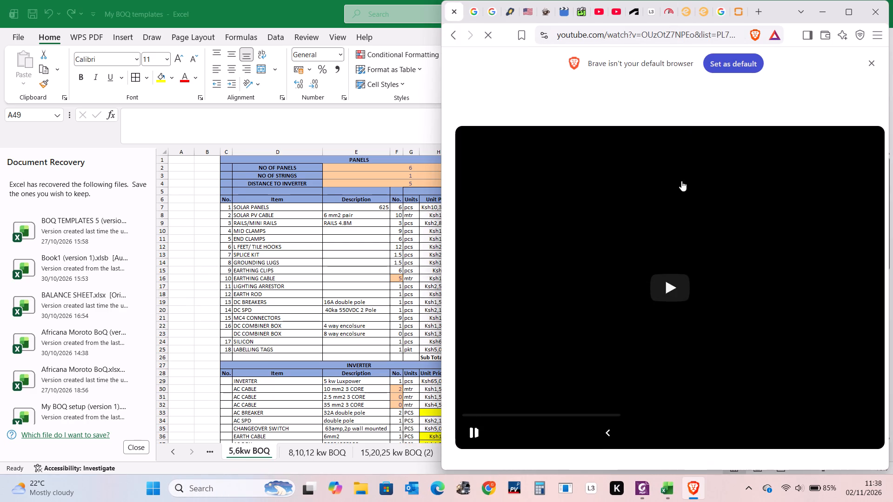
{"action": "left_click", "coordinate": [672, 287]}
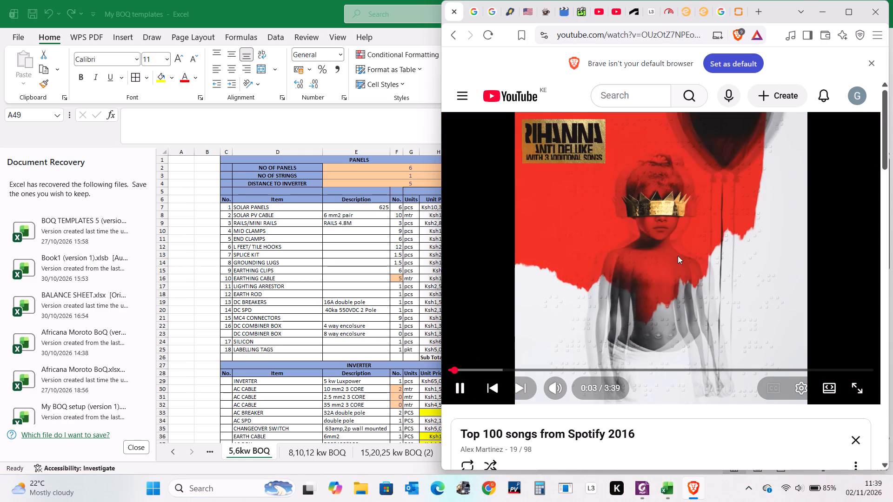
{"action": "left_click", "coordinate": [821, 9]}
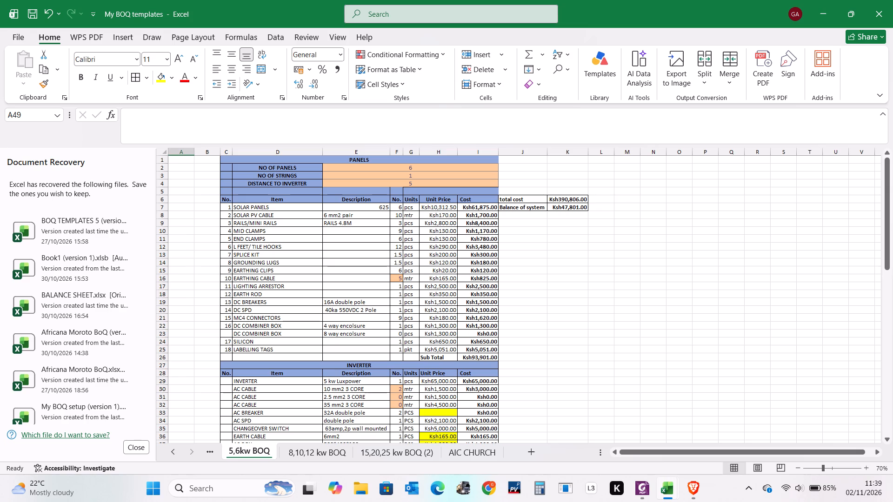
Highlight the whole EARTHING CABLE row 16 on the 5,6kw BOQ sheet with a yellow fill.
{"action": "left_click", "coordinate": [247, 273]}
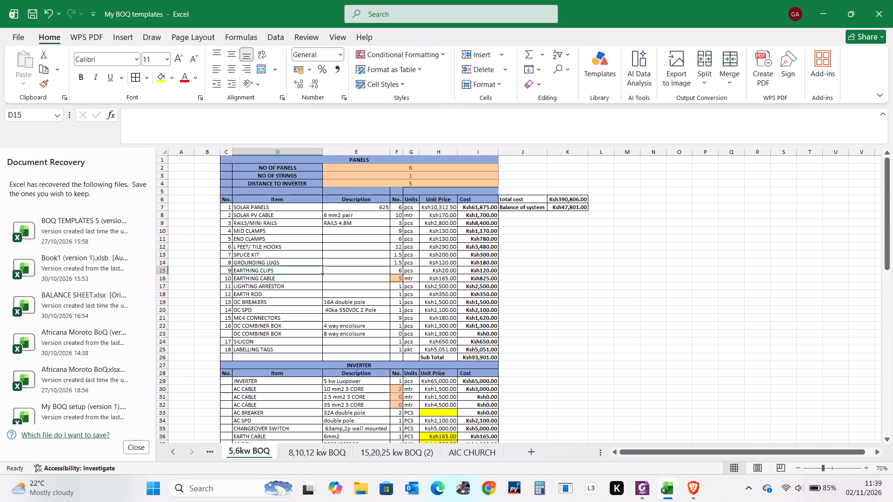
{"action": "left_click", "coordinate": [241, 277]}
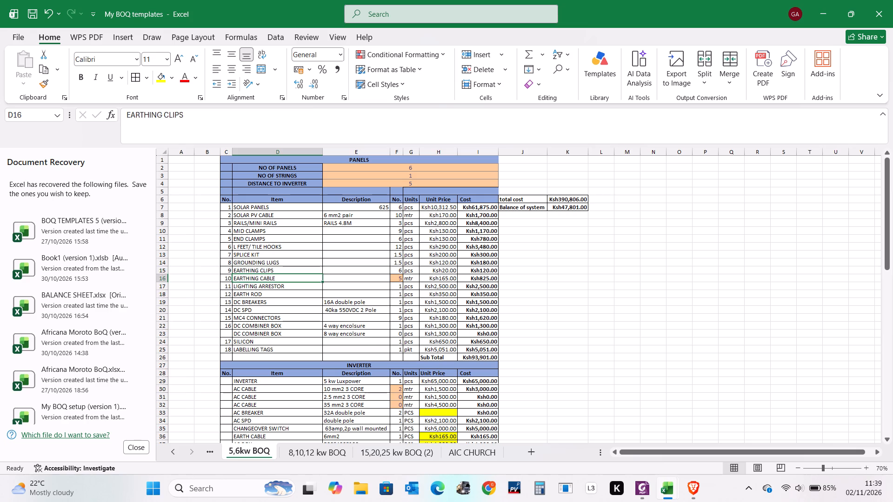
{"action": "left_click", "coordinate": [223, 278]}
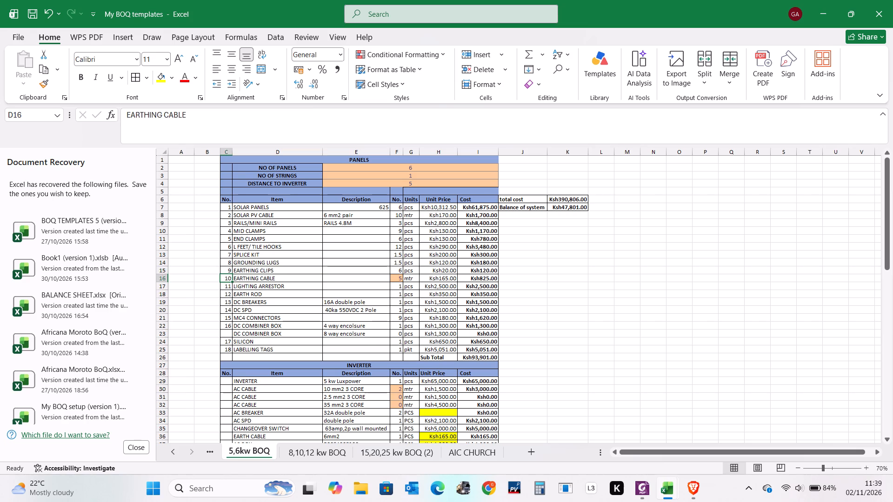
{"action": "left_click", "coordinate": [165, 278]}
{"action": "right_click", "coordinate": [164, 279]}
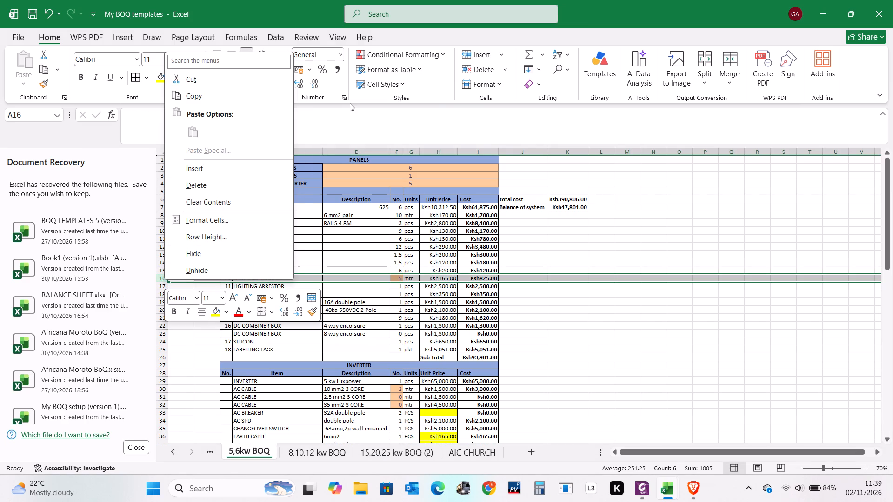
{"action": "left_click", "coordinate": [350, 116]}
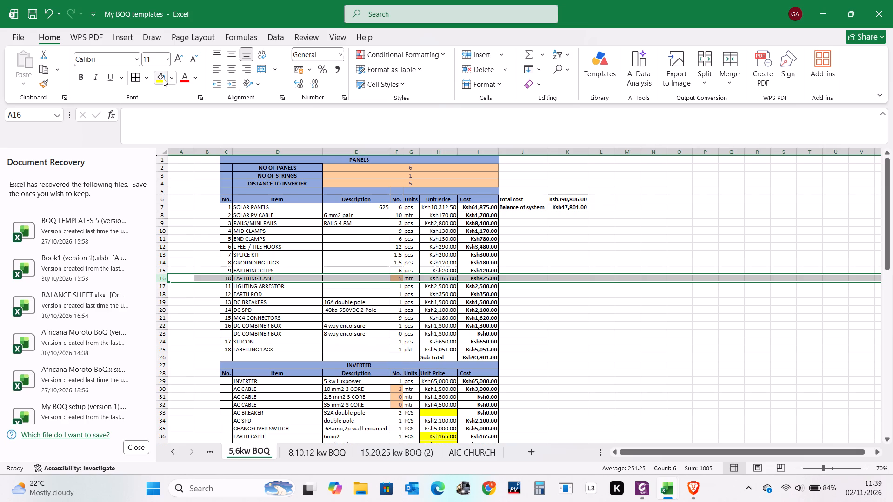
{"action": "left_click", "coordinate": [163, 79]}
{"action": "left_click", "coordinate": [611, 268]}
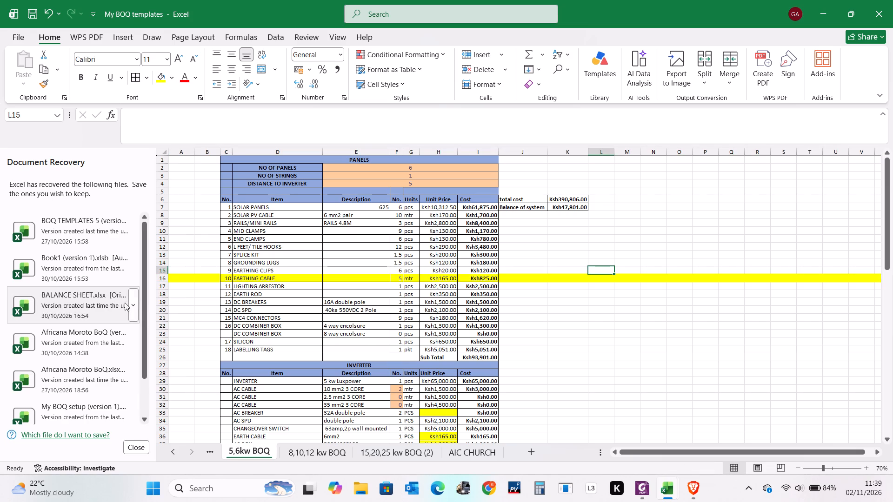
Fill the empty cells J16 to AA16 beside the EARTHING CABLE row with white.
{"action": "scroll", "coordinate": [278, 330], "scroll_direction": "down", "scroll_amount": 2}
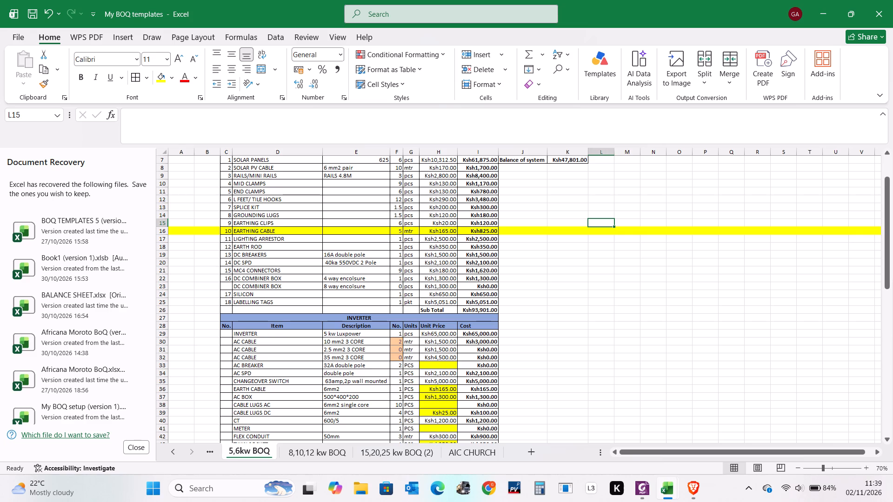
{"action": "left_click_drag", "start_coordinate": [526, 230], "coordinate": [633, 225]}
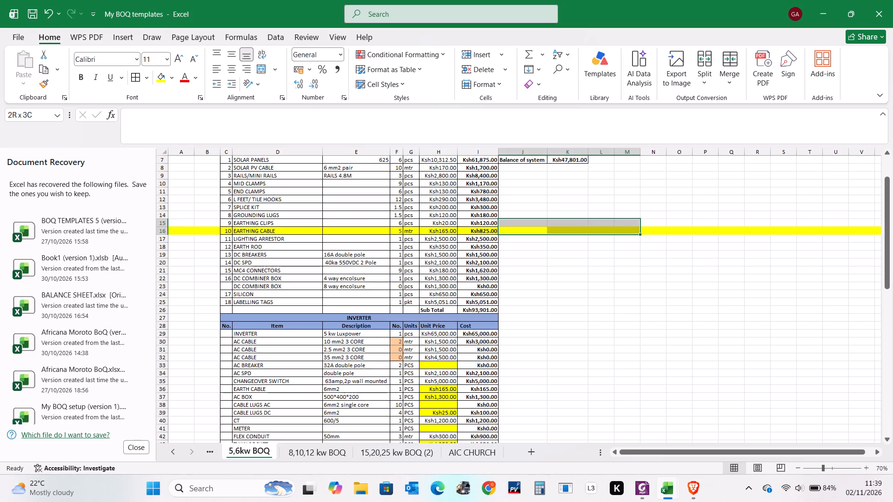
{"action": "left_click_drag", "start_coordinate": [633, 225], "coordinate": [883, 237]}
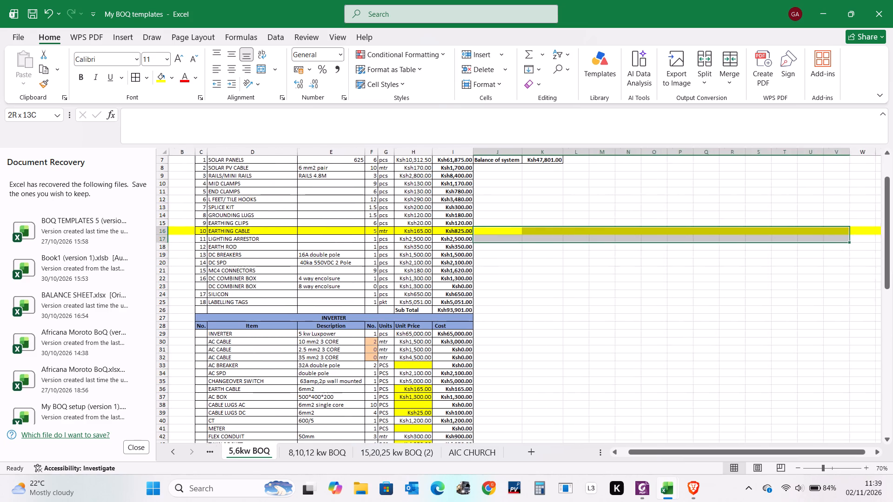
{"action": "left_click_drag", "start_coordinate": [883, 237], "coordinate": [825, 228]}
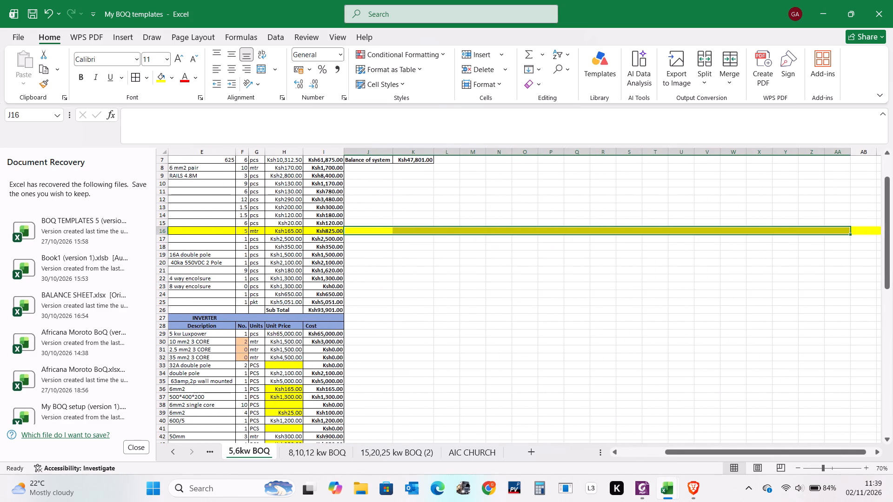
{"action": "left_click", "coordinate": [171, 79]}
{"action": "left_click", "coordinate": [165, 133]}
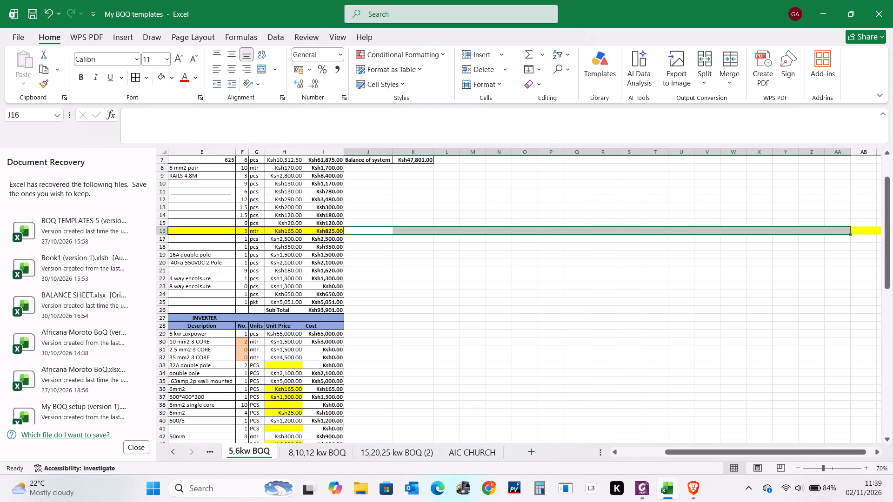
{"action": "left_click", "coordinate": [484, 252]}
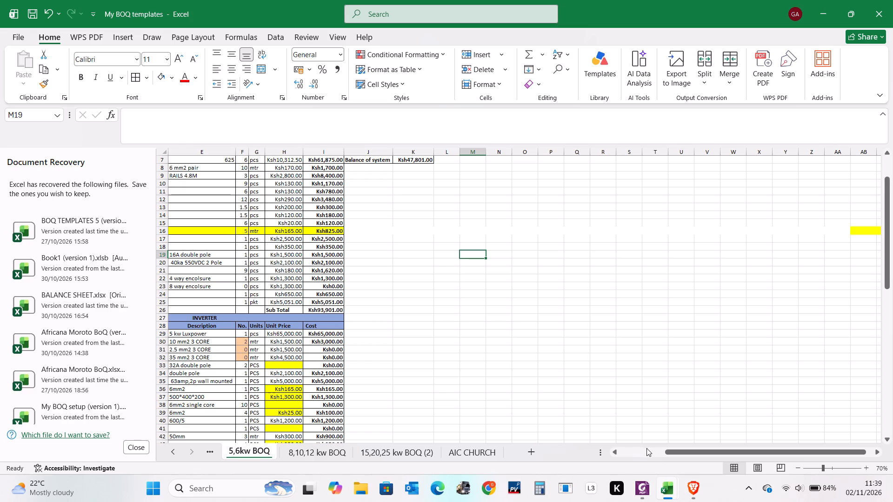
Pick gray as the fill color and apply it to the whole EARTHING CABLE row 16 on the 5,6kw BOQ sheet.
{"action": "left_click_drag", "start_coordinate": [682, 448], "coordinate": [608, 450]}
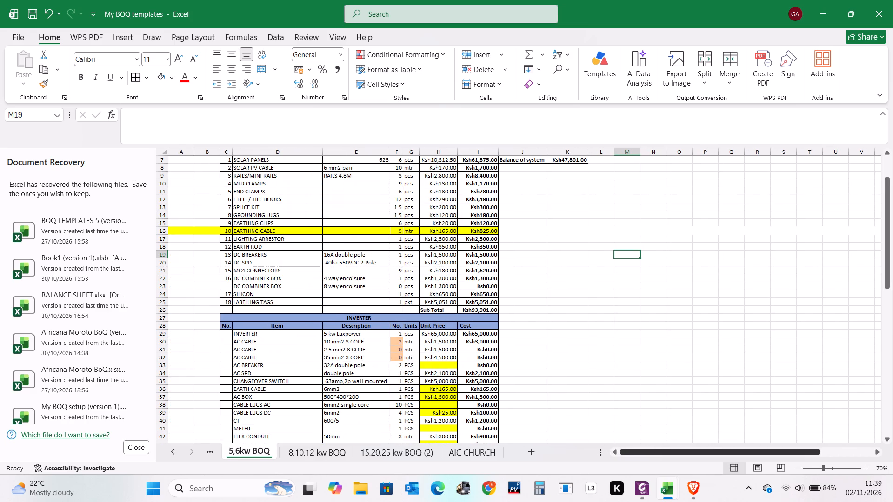
{"action": "left_click", "coordinate": [171, 79]}
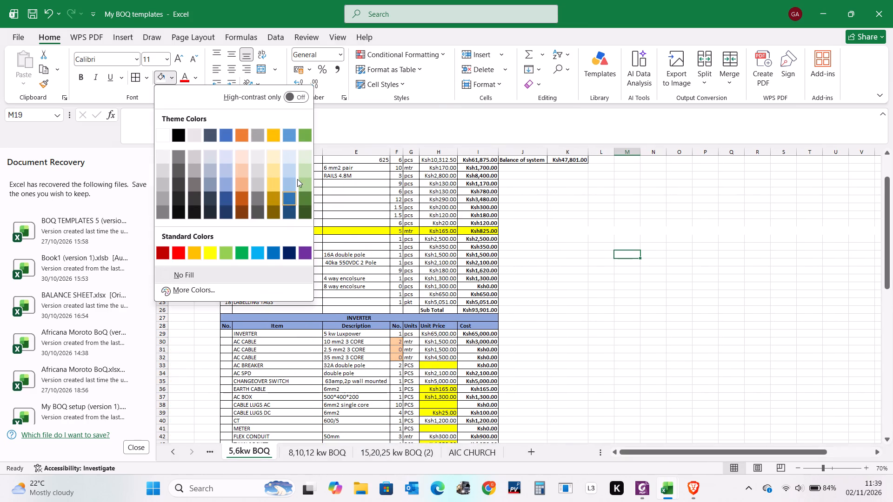
{"action": "left_click", "coordinate": [256, 136]}
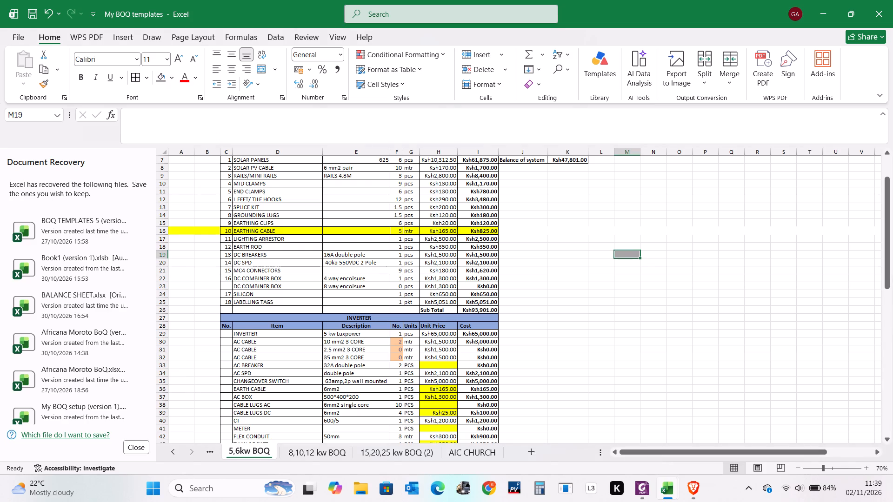
{"action": "left_click", "coordinate": [165, 231]}
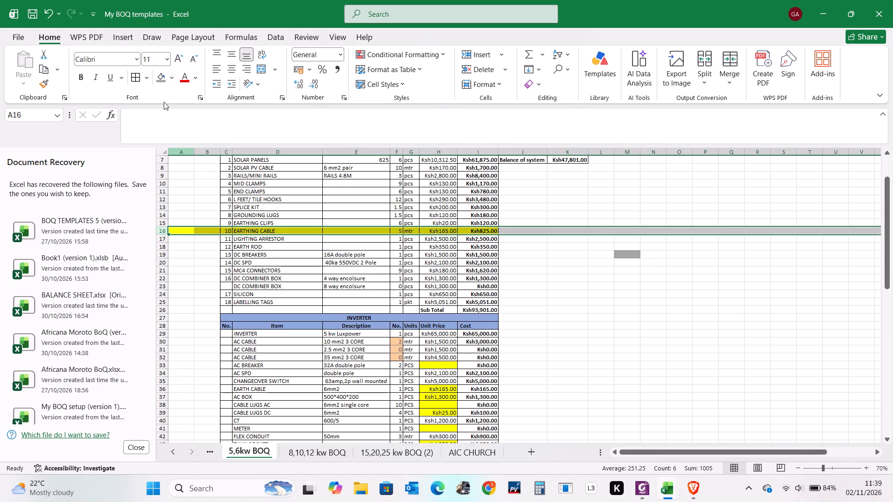
{"action": "left_click", "coordinate": [162, 79]}
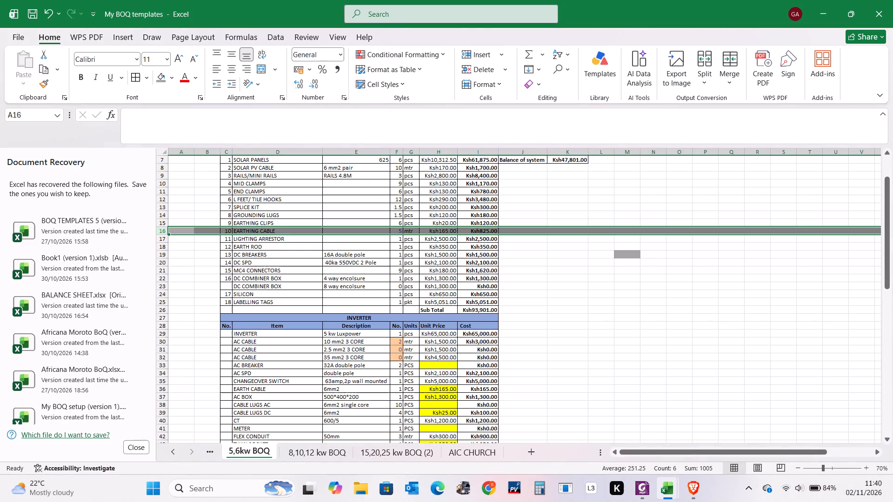
Fill the empty cells of row 16 beyond the table, from column J onward, with white.
{"action": "left_click", "coordinate": [507, 226]}
{"action": "left_click_drag", "start_coordinate": [508, 231], "coordinate": [584, 225]}
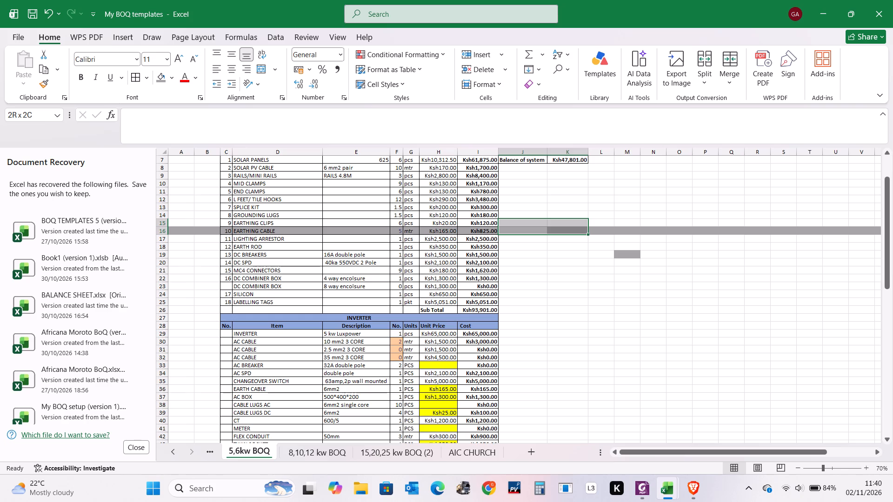
{"action": "left_click_drag", "start_coordinate": [584, 225], "coordinate": [764, 230]}
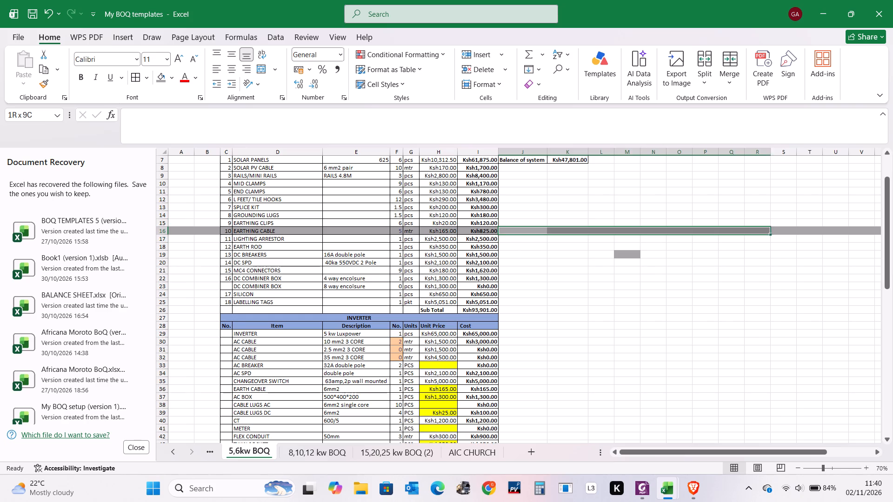
{"action": "left_click_drag", "start_coordinate": [764, 230], "coordinate": [880, 231]}
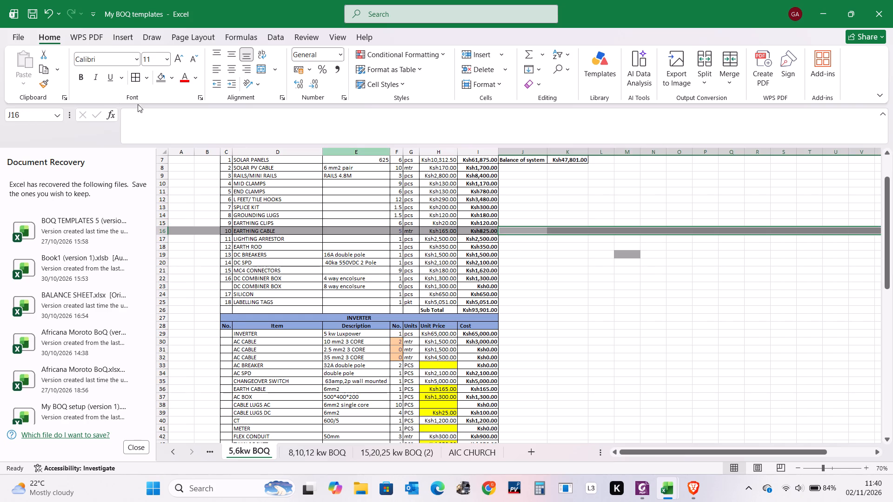
{"action": "left_click", "coordinate": [175, 76]}
{"action": "left_click", "coordinate": [163, 133]}
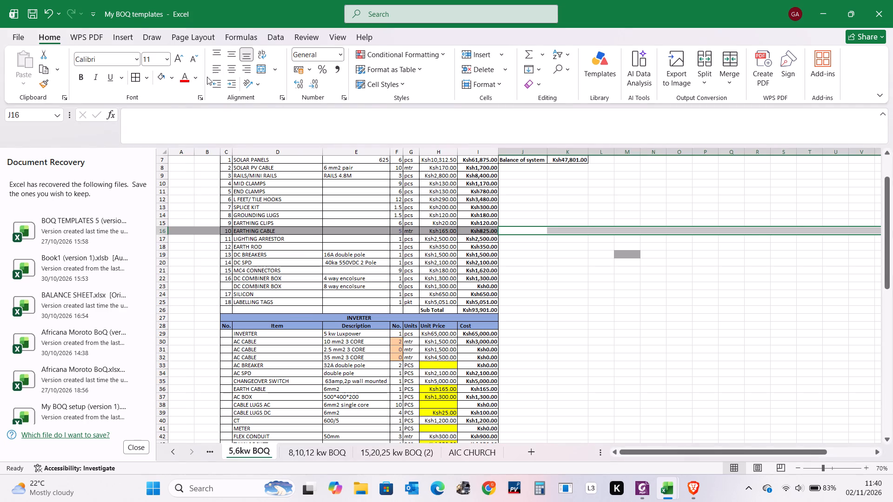
{"action": "left_click", "coordinate": [163, 77]}
Fill the stray gray cell M19 with white.
{"action": "left_click", "coordinate": [637, 256]}
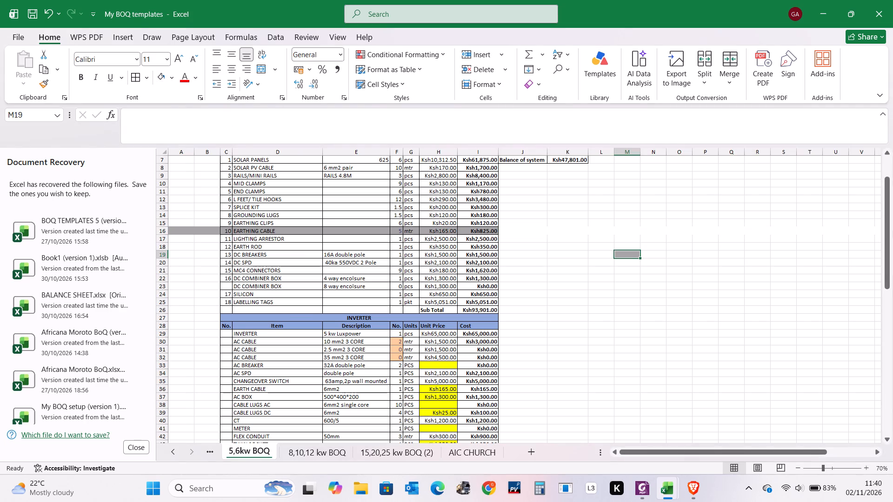
{"action": "left_click", "coordinate": [161, 77]}
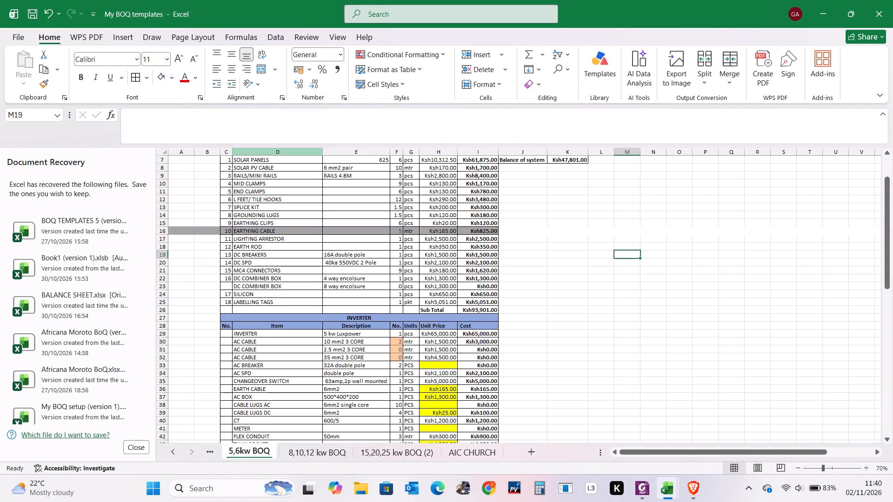
Review the item tables on the 5,6kw BOQ sheet, from the PANELS section down through CABLE MANAGEMENT.
{"action": "left_click", "coordinate": [589, 238]}
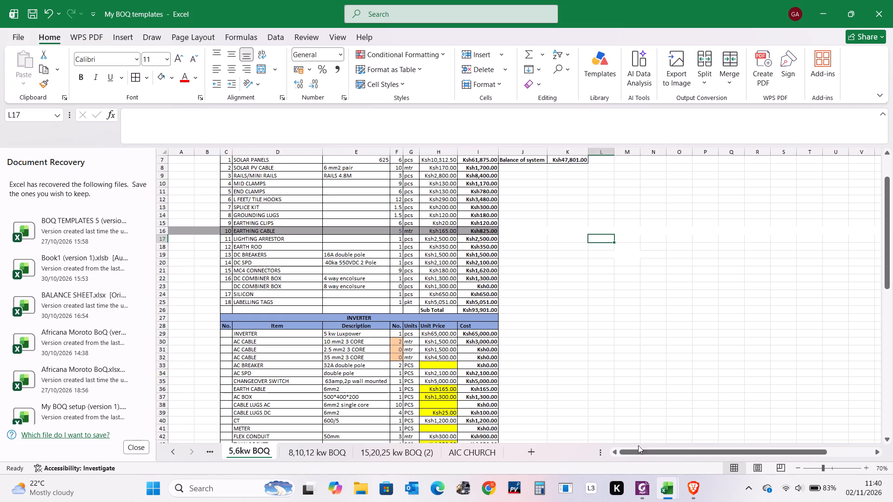
{"action": "left_click_drag", "start_coordinate": [638, 449], "coordinate": [585, 448]}
{"action": "scroll", "coordinate": [320, 263], "scroll_direction": "up", "scroll_amount": 4}
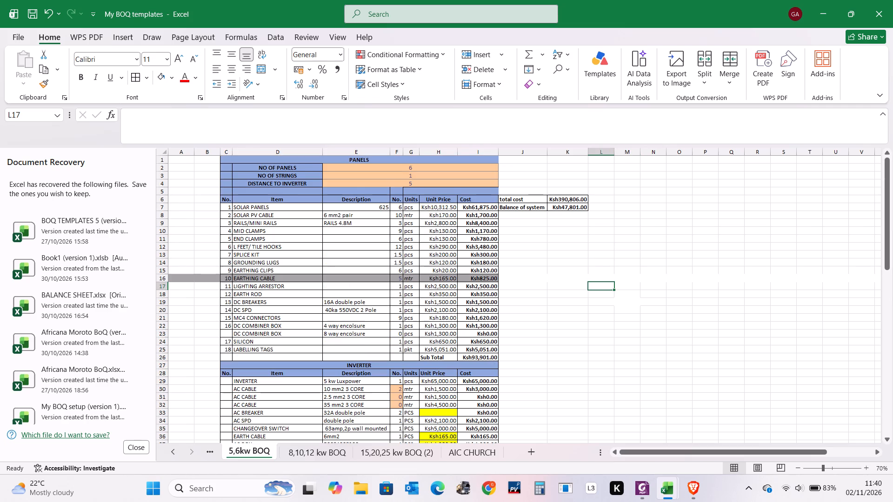
{"action": "scroll", "coordinate": [331, 245], "scroll_direction": "down", "scroll_amount": 1}
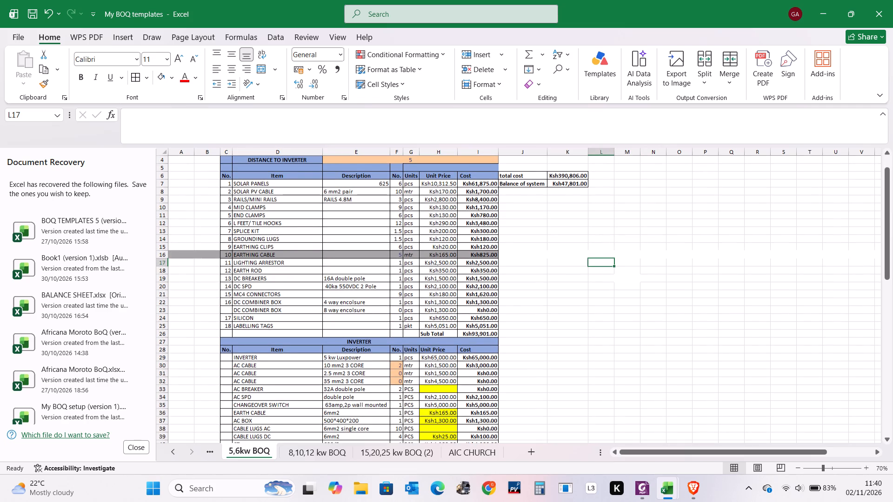
{"action": "scroll", "coordinate": [371, 211], "scroll_direction": "down", "scroll_amount": 7}
{"action": "scroll", "coordinate": [363, 263], "scroll_direction": "down", "scroll_amount": 5}
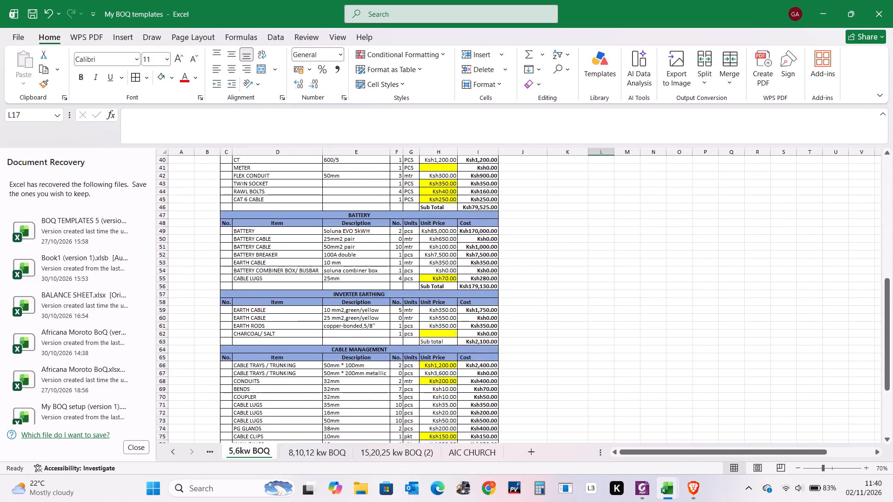
{"action": "scroll", "coordinate": [359, 276], "scroll_direction": "down", "scroll_amount": 1}
{"action": "scroll", "coordinate": [396, 300], "scroll_direction": "up", "scroll_amount": 7}
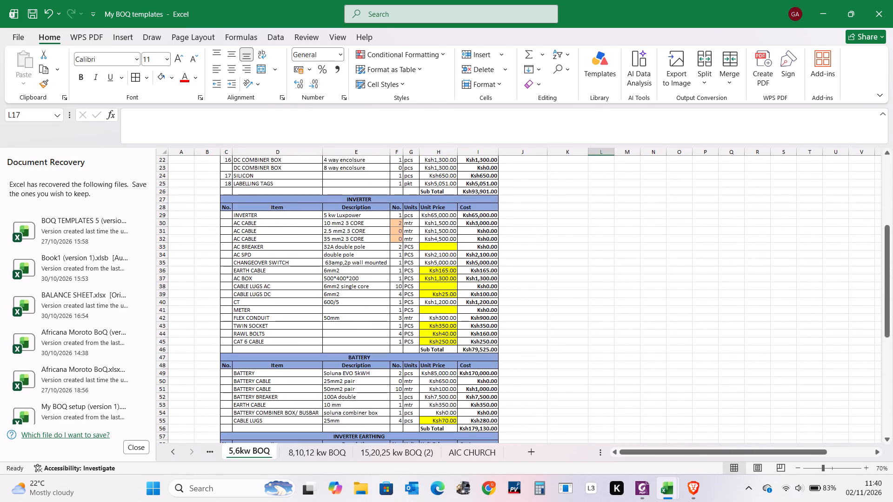
{"action": "scroll", "coordinate": [395, 300], "scroll_direction": "up", "scroll_amount": 10}
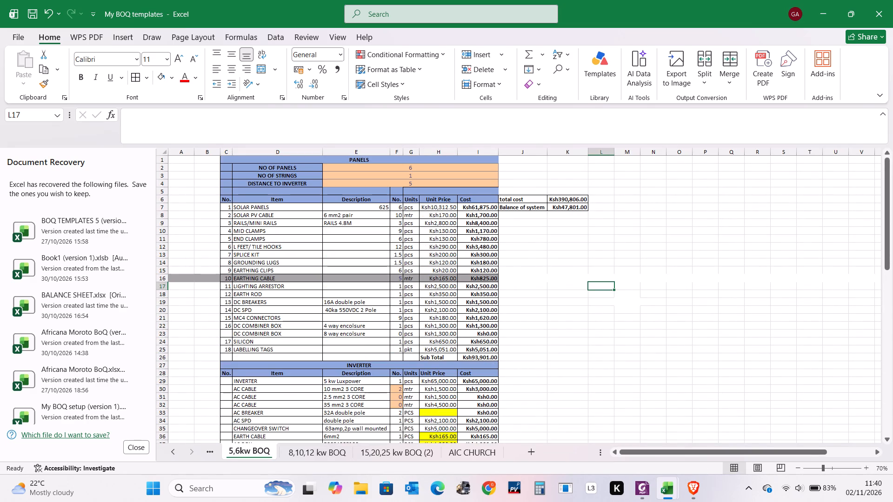
{"action": "scroll", "coordinate": [420, 301], "scroll_direction": "down", "scroll_amount": 7}
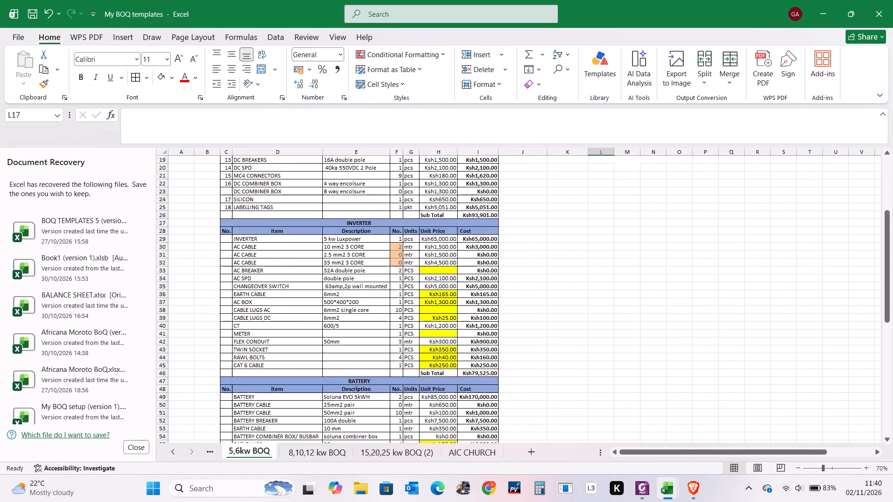
{"action": "scroll", "coordinate": [410, 312], "scroll_direction": "down", "scroll_amount": 5}
{"action": "scroll", "coordinate": [408, 317], "scroll_direction": "up", "scroll_amount": 6}
{"action": "scroll", "coordinate": [281, 284], "scroll_direction": "up", "scroll_amount": 4}
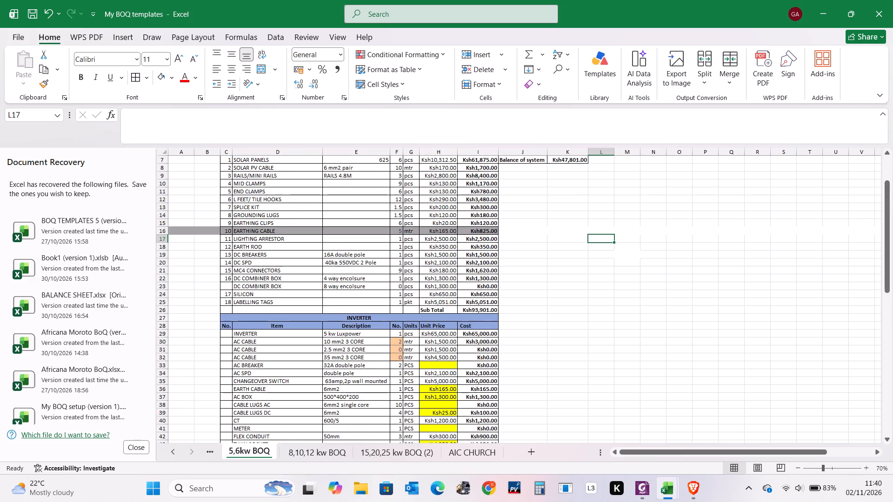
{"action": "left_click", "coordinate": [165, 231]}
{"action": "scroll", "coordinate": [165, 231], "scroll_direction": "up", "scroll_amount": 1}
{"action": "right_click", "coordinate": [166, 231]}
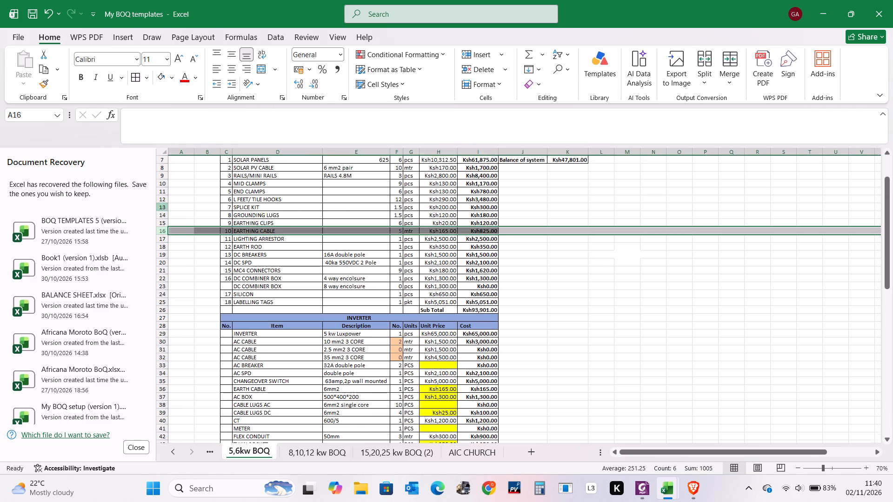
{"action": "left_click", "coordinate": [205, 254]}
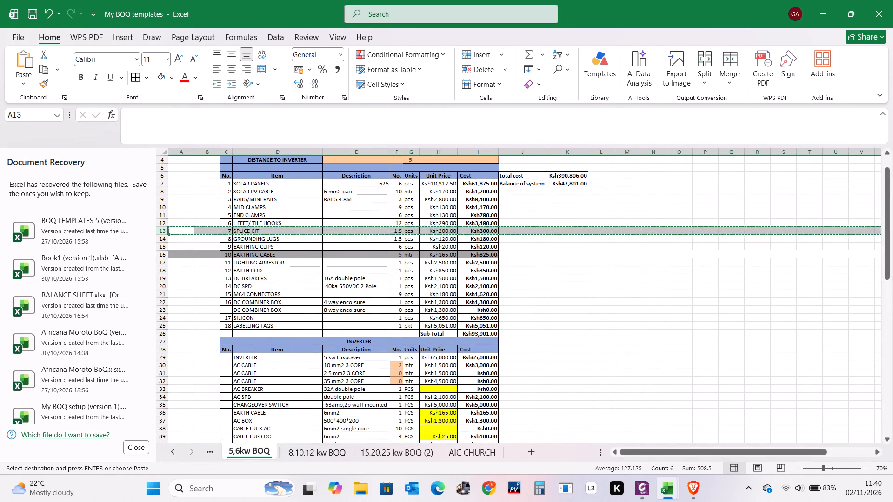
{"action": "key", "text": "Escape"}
Select the whole EARTHING CABLE row 16 on the 5,6kw BOQ sheet.
{"action": "left_click", "coordinate": [167, 255]}
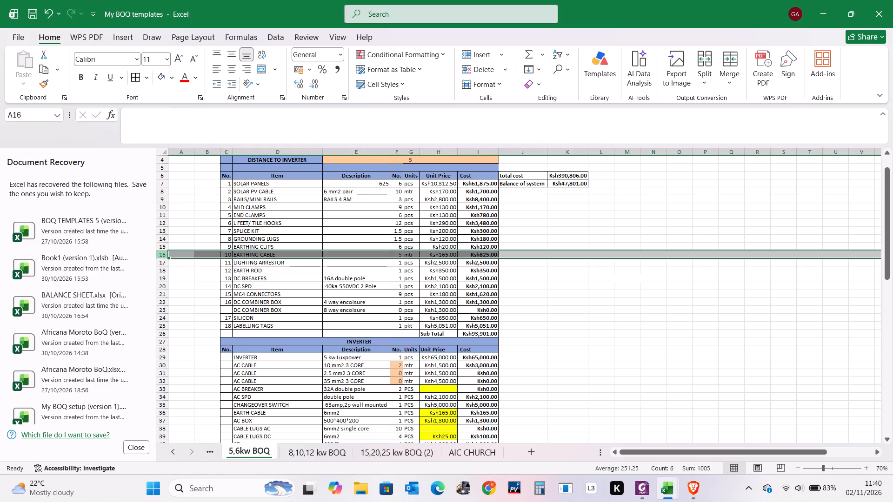
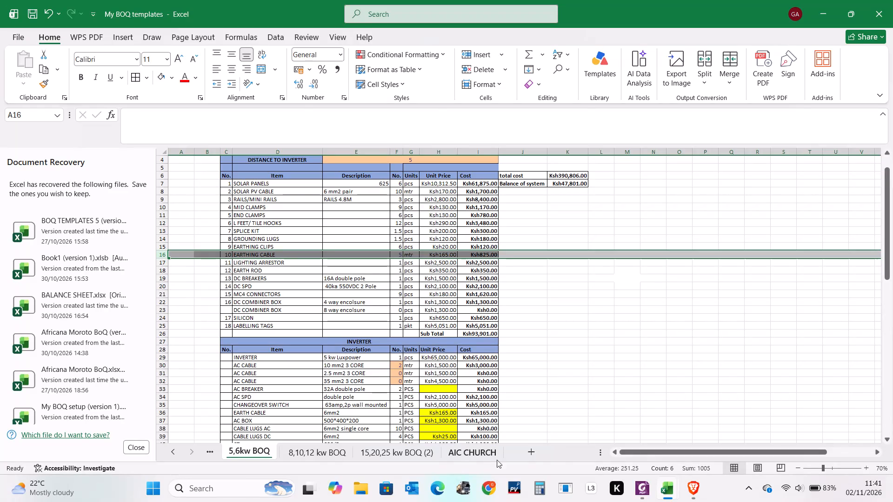
Switch to the Brave browser and pause the YouTube video from the Top 100 songs from Spotify 2016 playlist.
{"action": "left_click", "coordinate": [700, 494]}
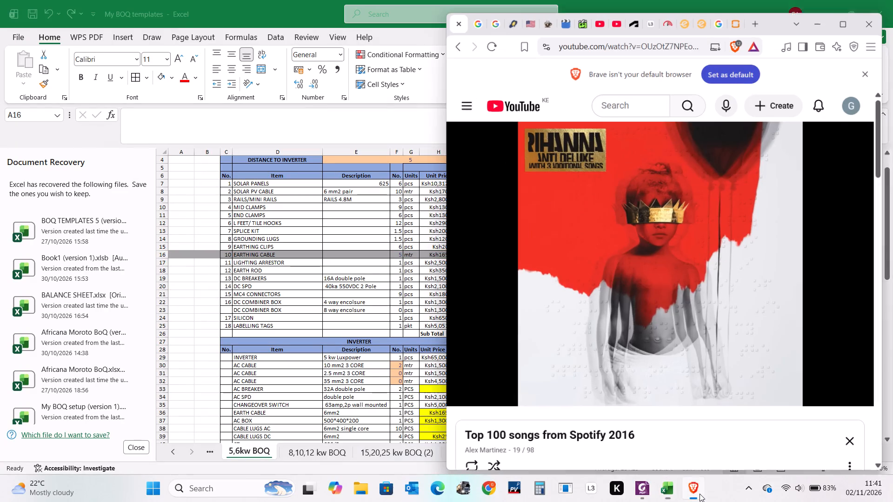
{"action": "left_click", "coordinate": [623, 264]}
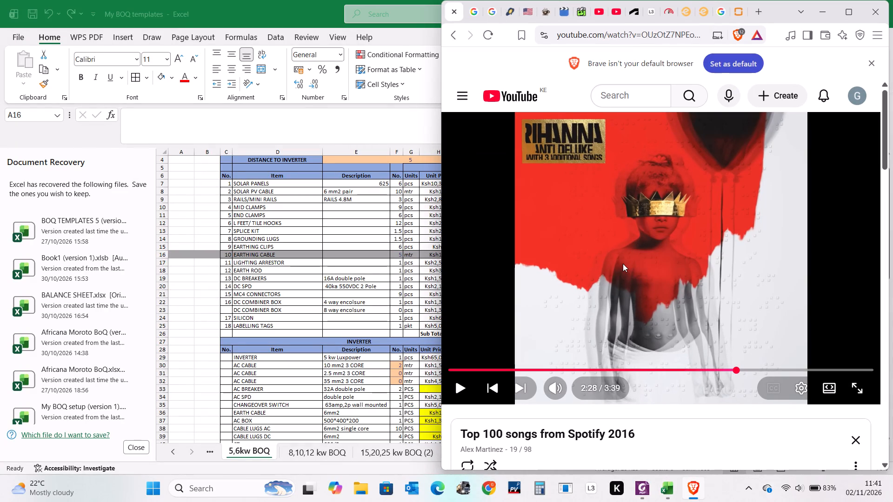
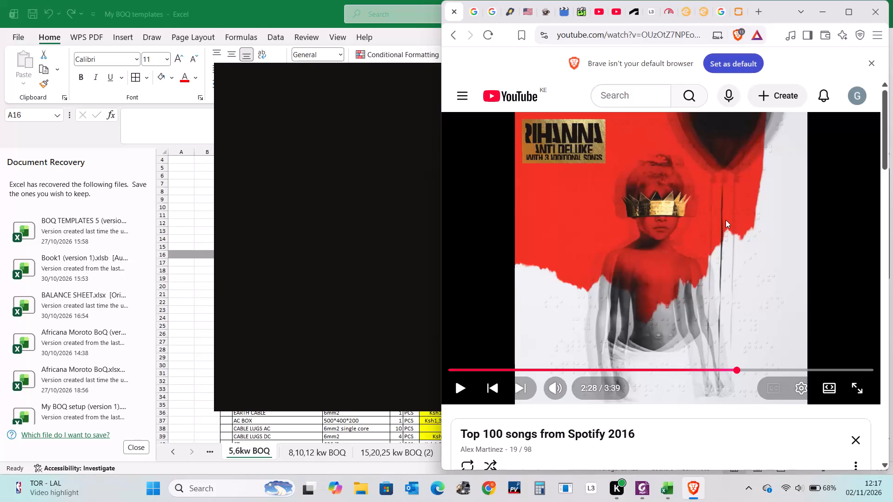
Resume playback of the paused YouTube video from the Top 100 songs from Spotify 2016 playlist.
{"action": "left_click", "coordinate": [735, 210]}
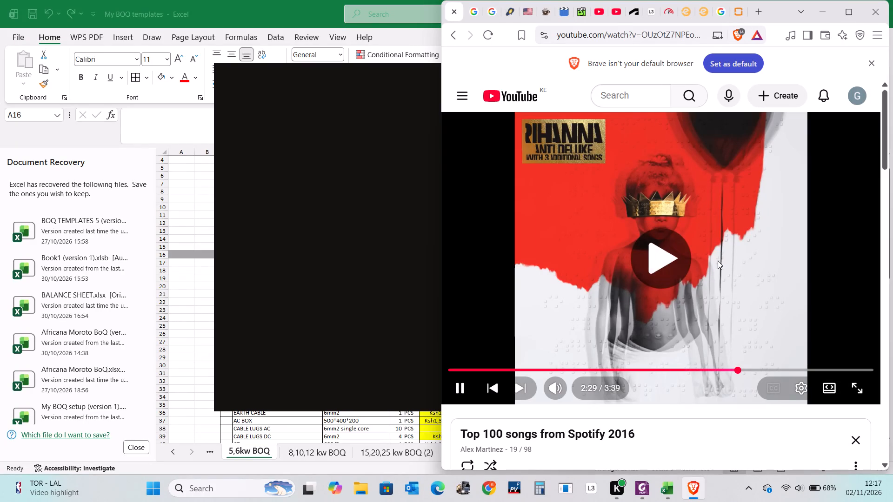
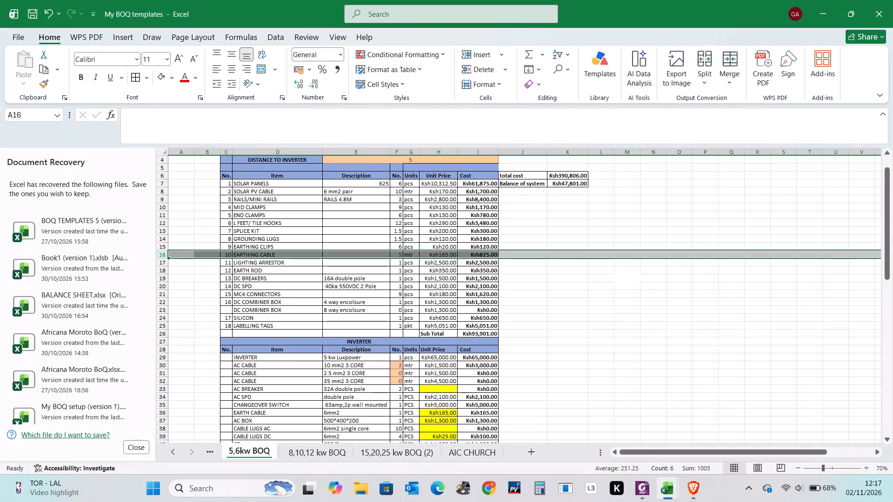
Move the 6mm2 EARTH CABLE row from the INVERTER section into INVERTER EARTHING, directly above EARTH RODS.
{"action": "scroll", "coordinate": [433, 333], "scroll_direction": "down", "scroll_amount": 8}
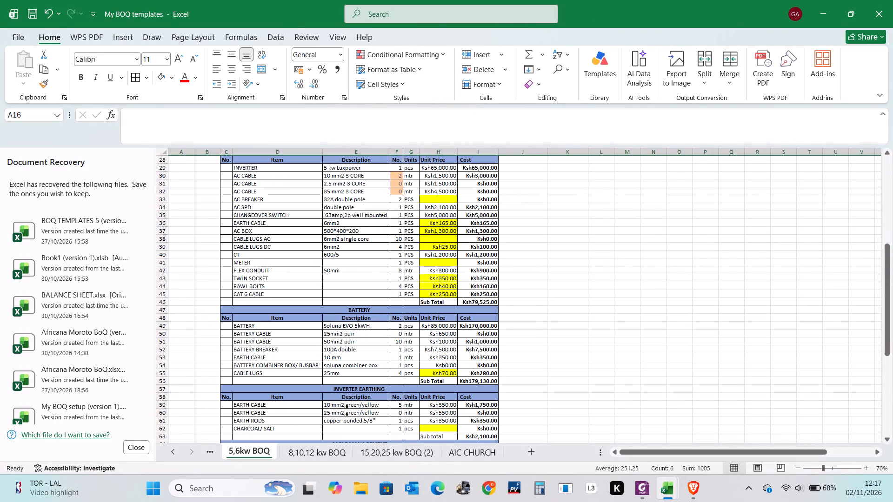
{"action": "left_click", "coordinate": [256, 220]}
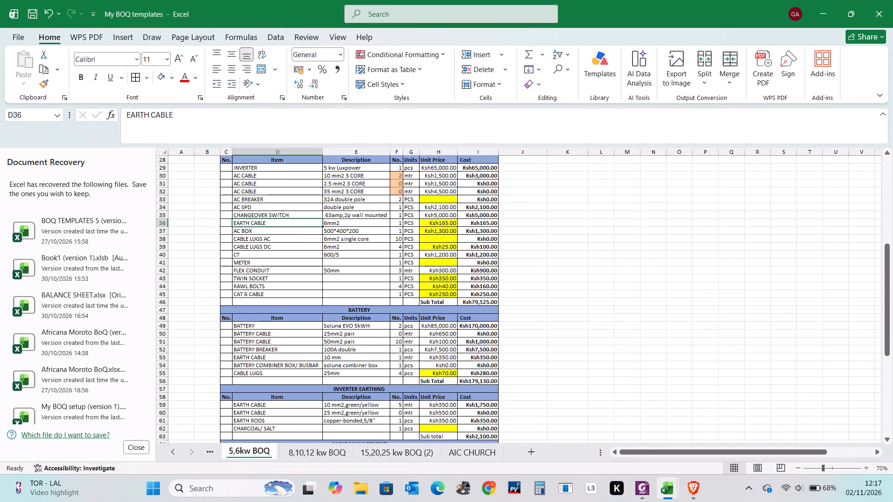
{"action": "scroll", "coordinate": [254, 277], "scroll_direction": "down", "scroll_amount": 5}
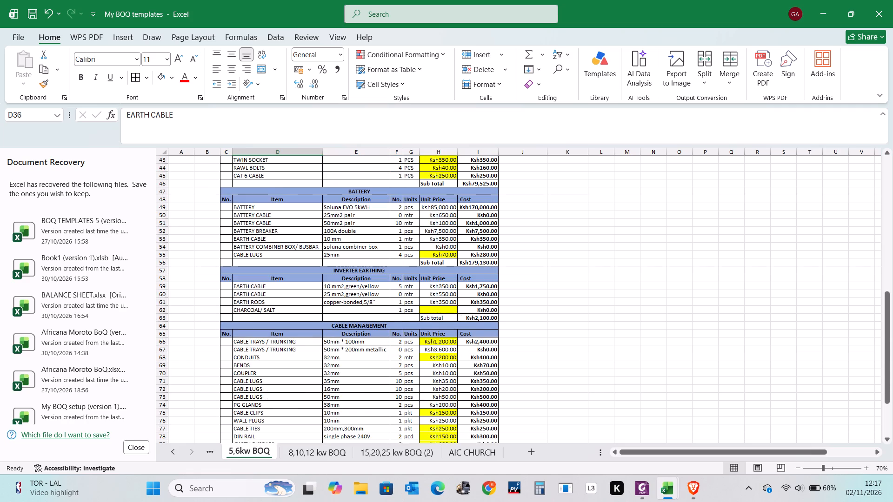
{"action": "scroll", "coordinate": [249, 294], "scroll_direction": "down", "scroll_amount": 7}
{"action": "scroll", "coordinate": [246, 304], "scroll_direction": "up", "scroll_amount": 8}
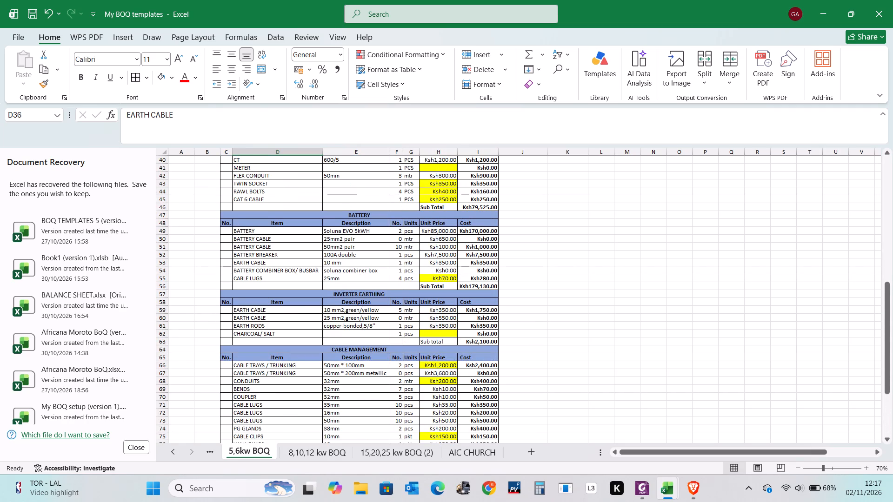
{"action": "scroll", "coordinate": [291, 303], "scroll_direction": "up", "scroll_amount": 4}
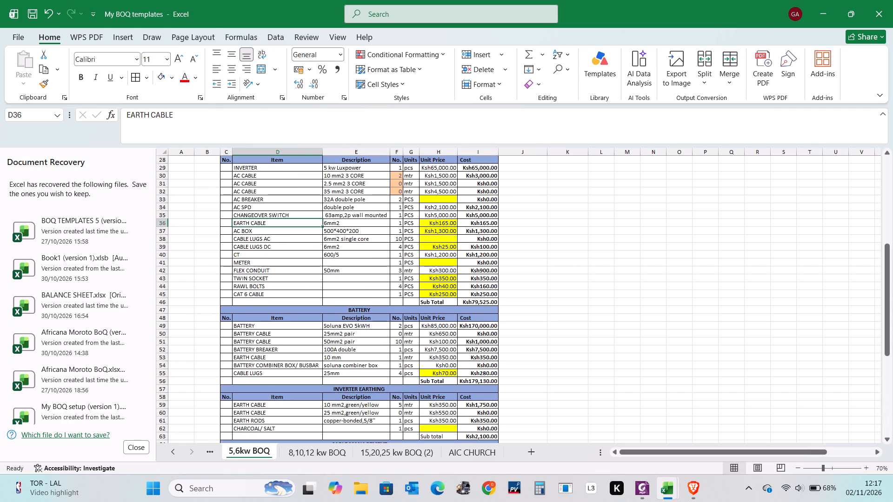
{"action": "left_click", "coordinate": [164, 223]}
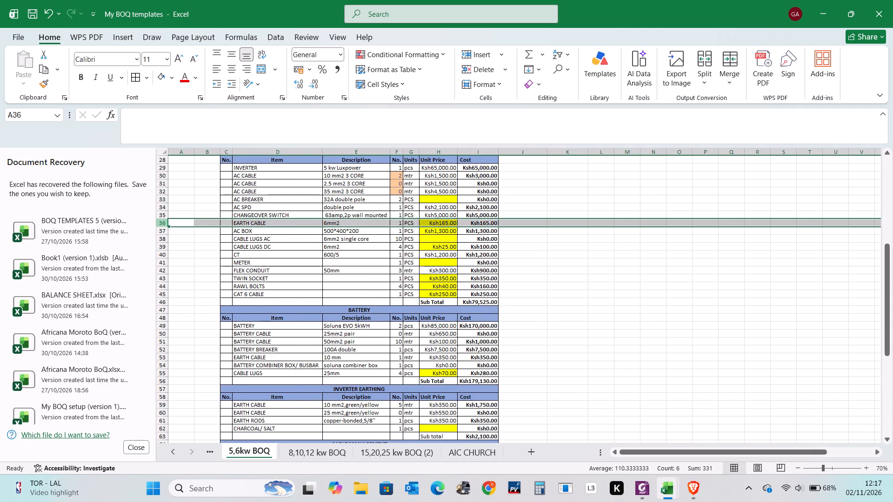
{"action": "right_click", "coordinate": [164, 223]}
{"action": "left_click", "coordinate": [198, 250]}
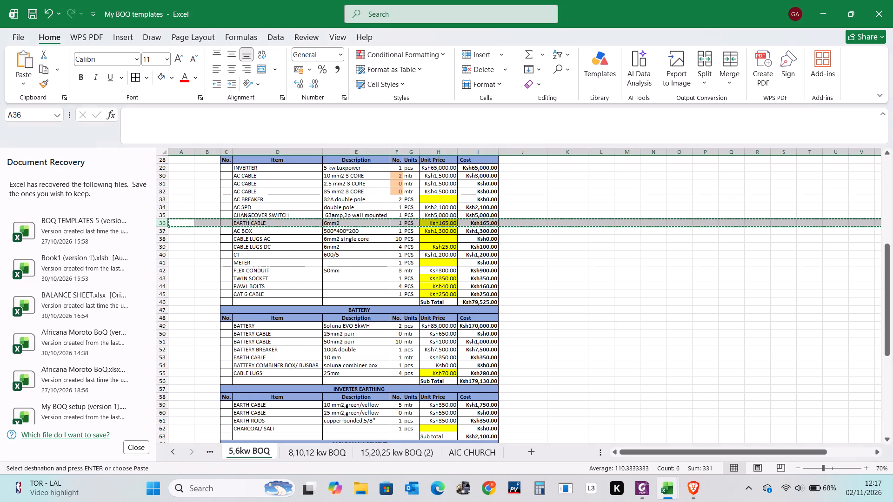
{"action": "scroll", "coordinate": [235, 321], "scroll_direction": "down", "scroll_amount": 1}
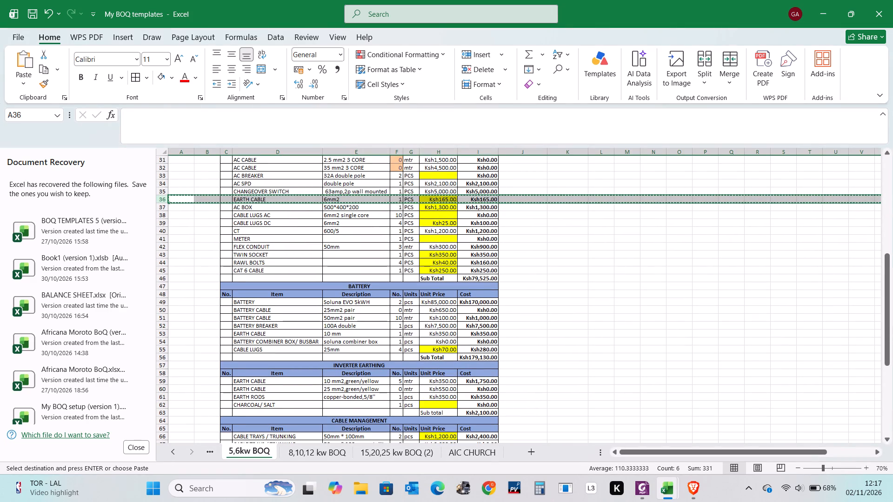
{"action": "scroll", "coordinate": [270, 329], "scroll_direction": "down", "scroll_amount": 3}
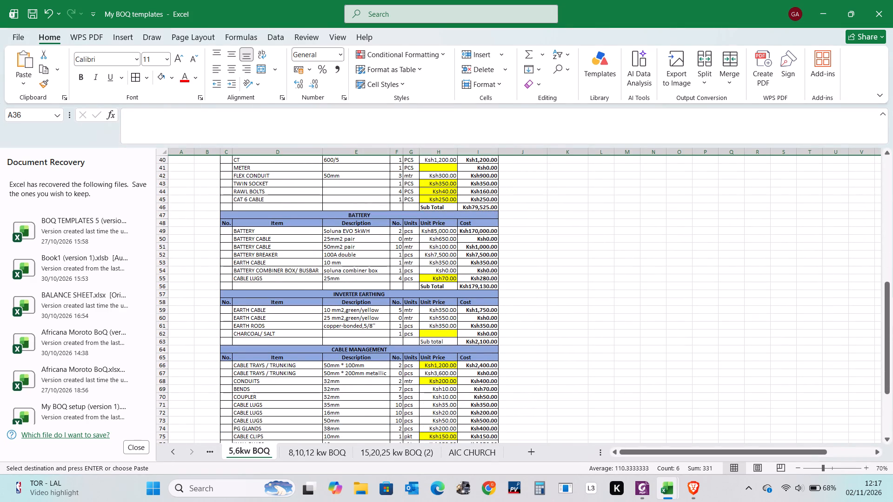
{"action": "left_click", "coordinate": [266, 327]}
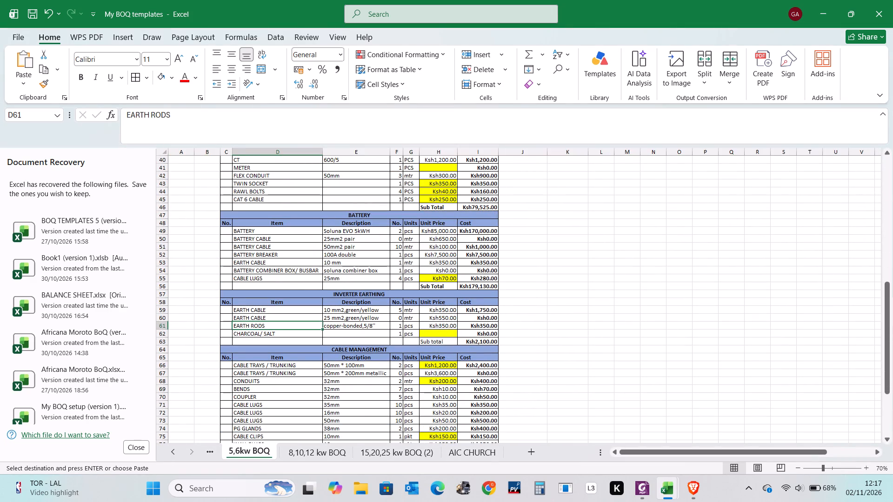
{"action": "left_click", "coordinate": [163, 326]}
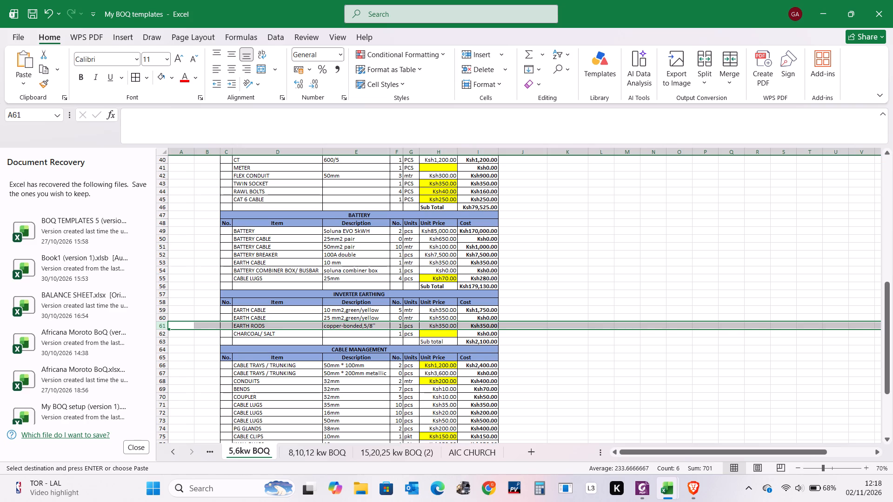
{"action": "right_click", "coordinate": [161, 325]}
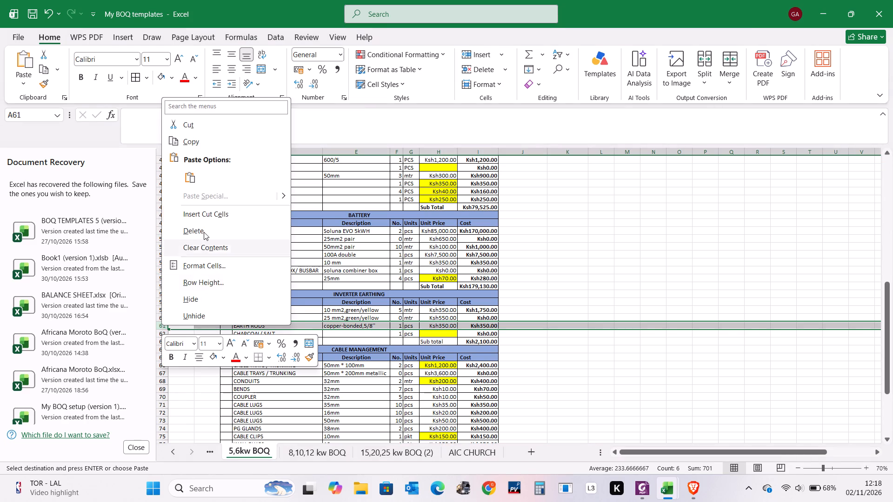
{"action": "left_click", "coordinate": [218, 216]}
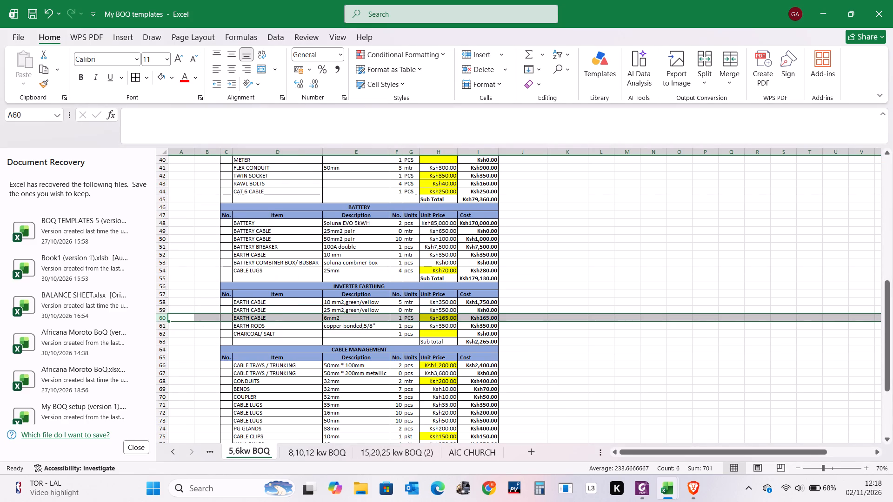
Move the 10 mm EARTH CABLE row from the BATTERY section into INVERTER EARTHING, directly above EARTH RODS.
{"action": "scroll", "coordinate": [311, 328], "scroll_direction": "up", "scroll_amount": 1}
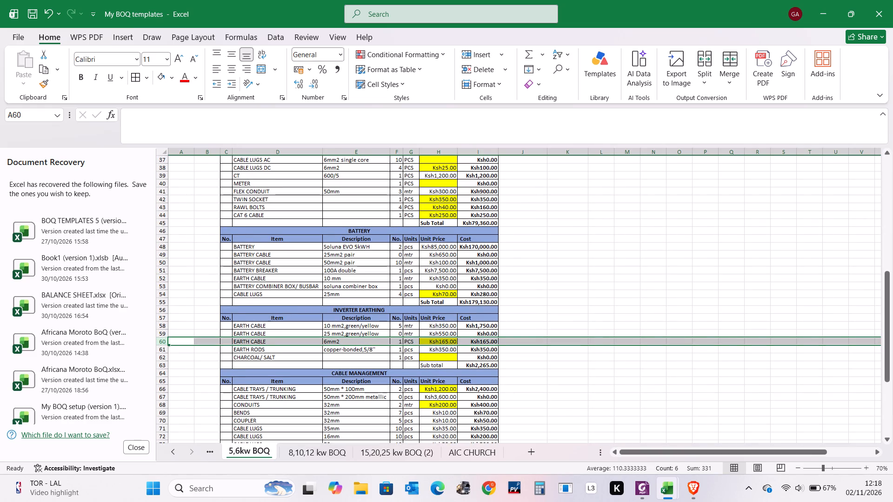
{"action": "left_click", "coordinate": [165, 279]}
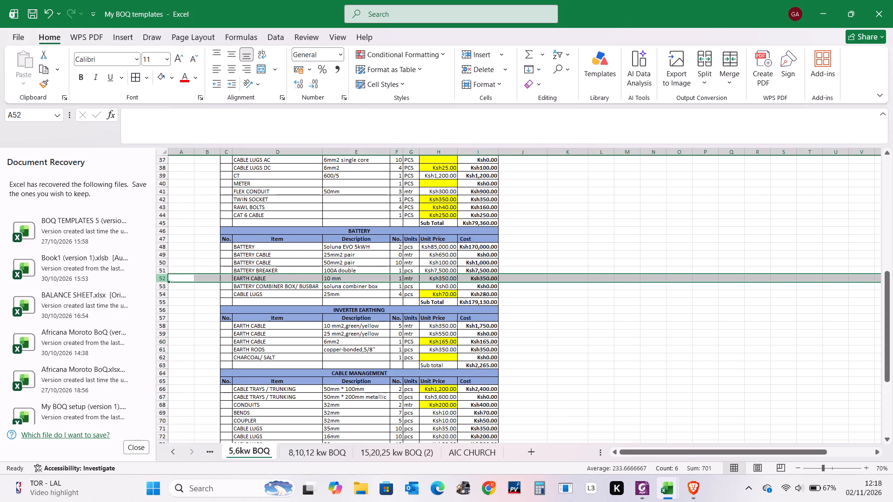
{"action": "right_click", "coordinate": [165, 279]}
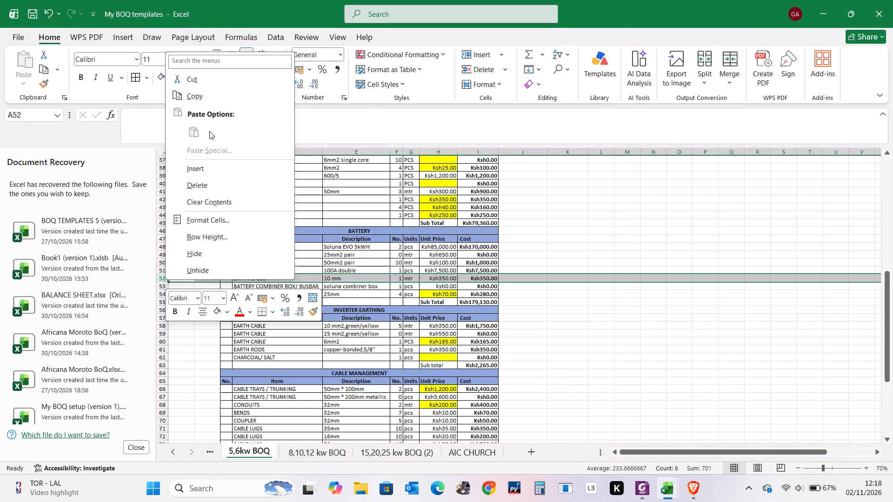
{"action": "left_click", "coordinate": [206, 74]}
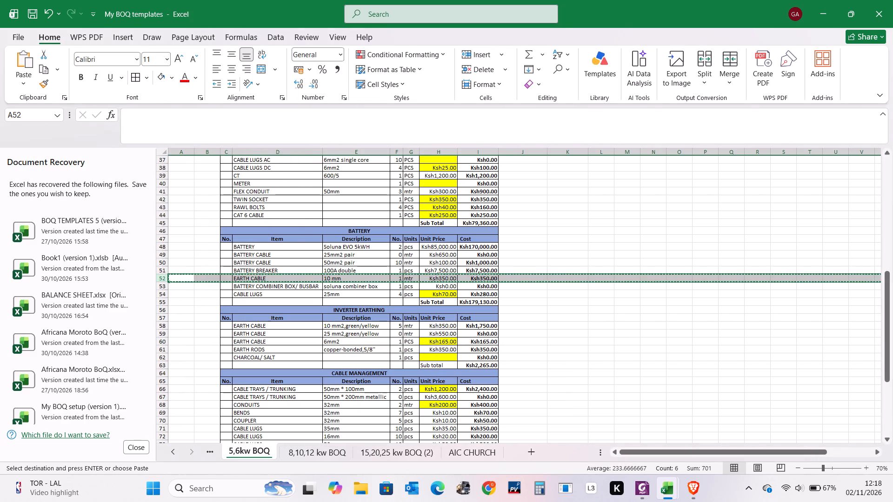
{"action": "left_click", "coordinate": [162, 350]}
{"action": "right_click", "coordinate": [161, 349]}
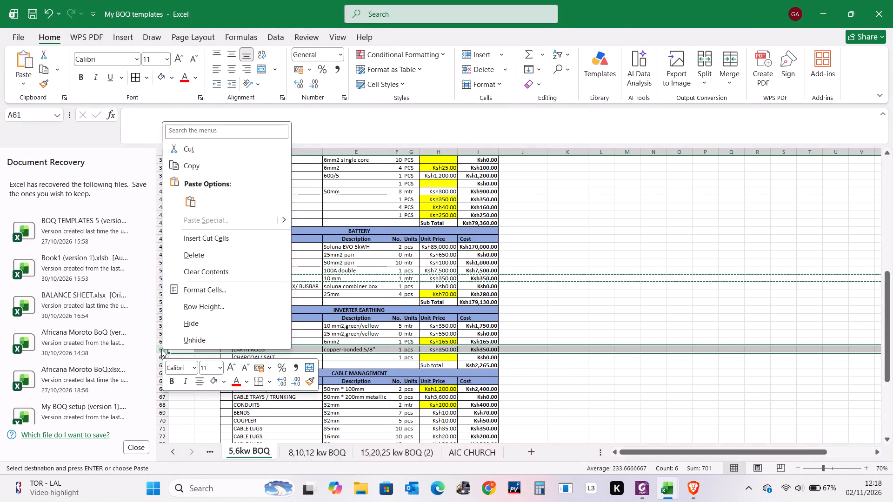
{"action": "left_click", "coordinate": [204, 240]}
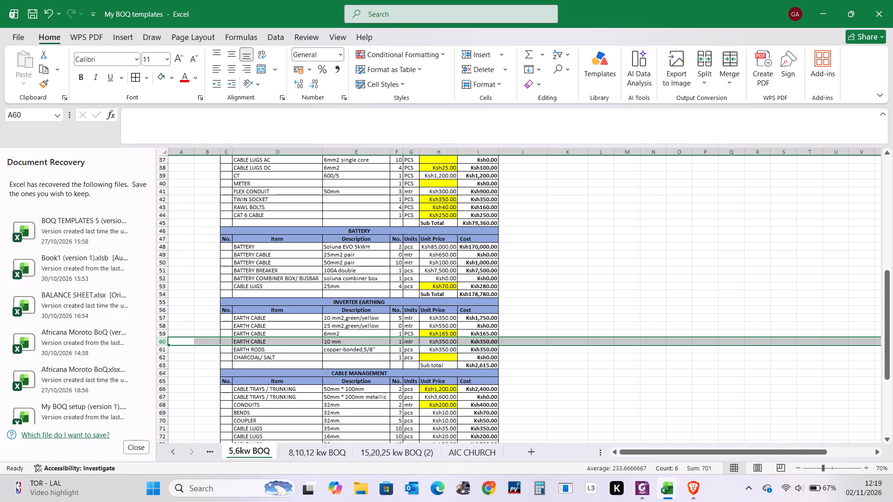
Delete the EARTHING CABLE row from the PANELS section.
{"action": "scroll", "coordinate": [380, 330], "scroll_direction": "up", "scroll_amount": 4}
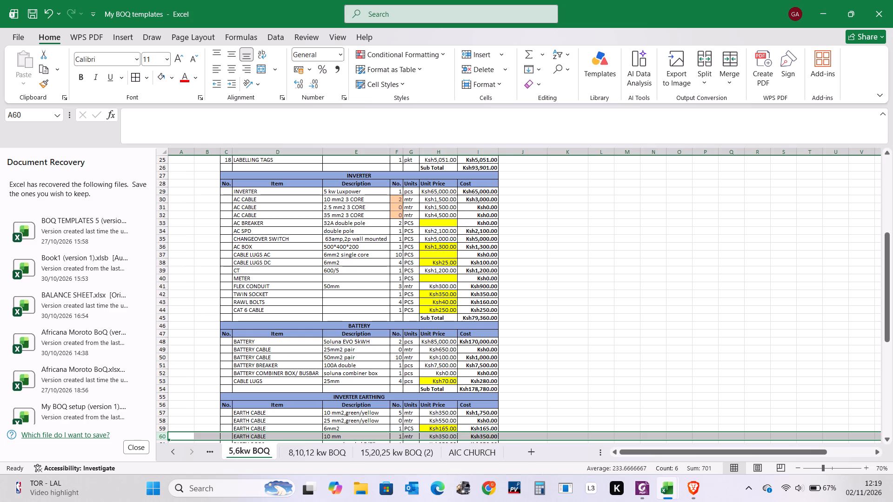
{"action": "scroll", "coordinate": [356, 359], "scroll_direction": "up", "scroll_amount": 7}
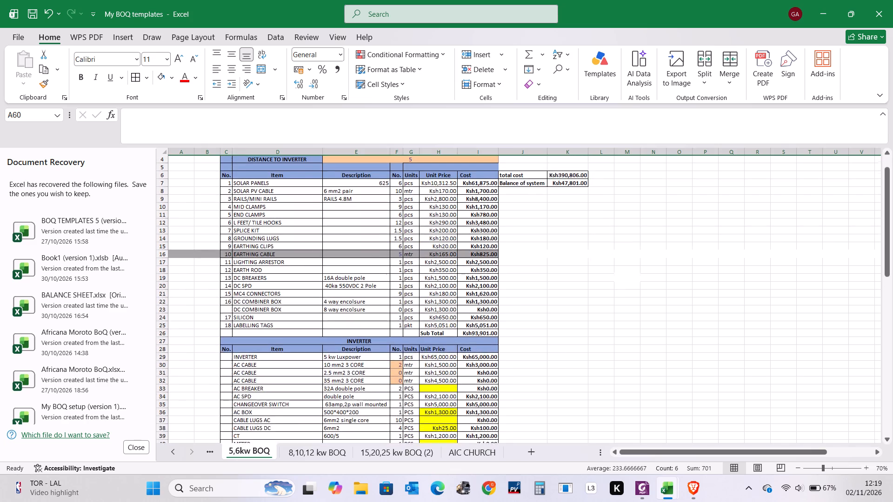
{"action": "scroll", "coordinate": [354, 359], "scroll_direction": "up", "scroll_amount": 4}
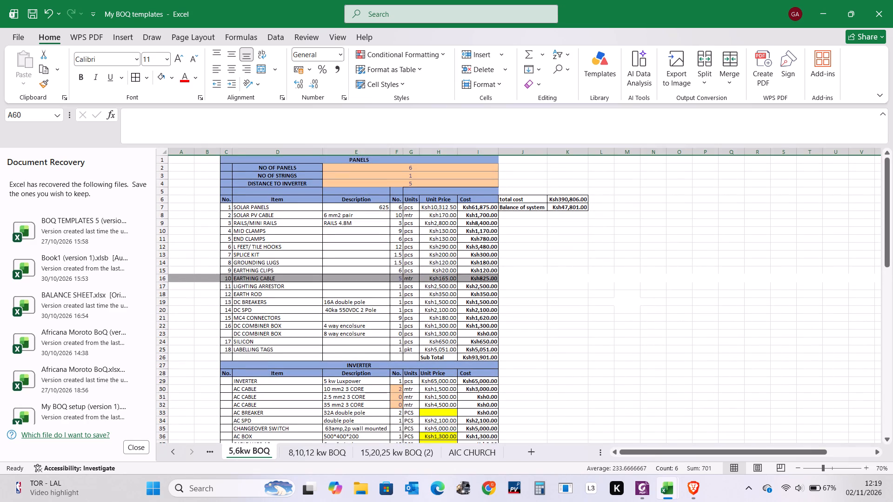
{"action": "scroll", "coordinate": [160, 278], "scroll_direction": "up", "scroll_amount": 1}
{"action": "right_click", "coordinate": [160, 278]}
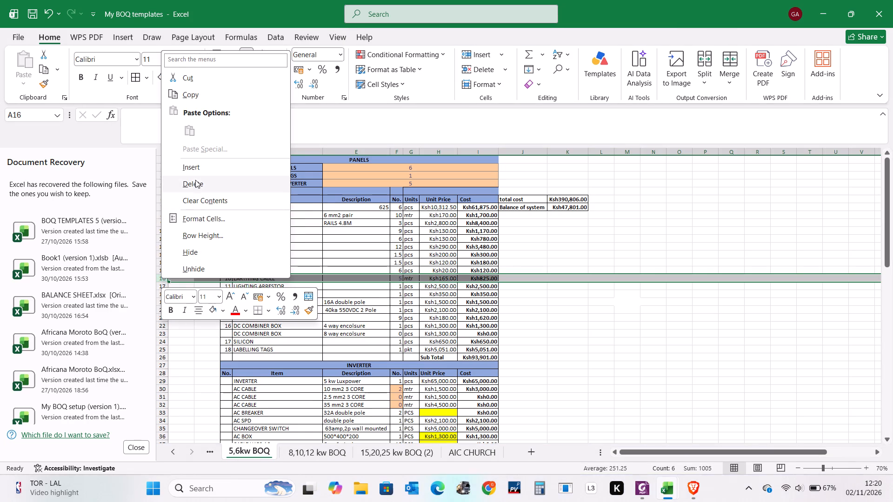
{"action": "left_click", "coordinate": [196, 181]}
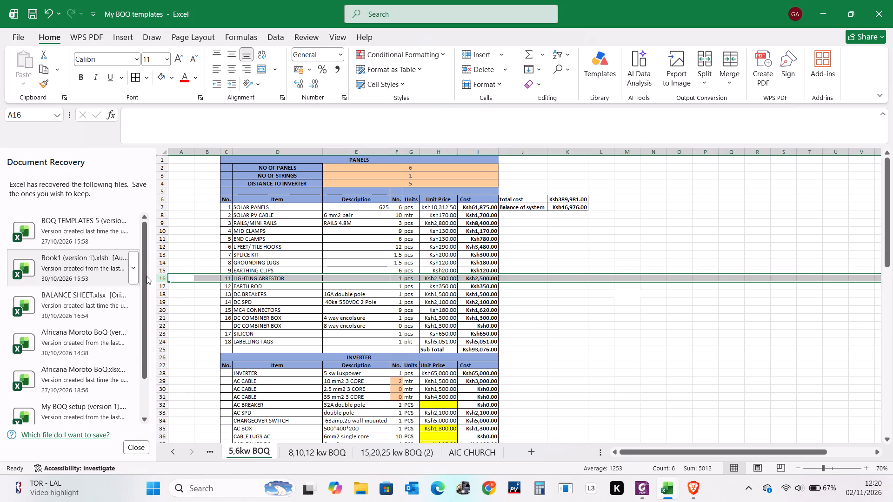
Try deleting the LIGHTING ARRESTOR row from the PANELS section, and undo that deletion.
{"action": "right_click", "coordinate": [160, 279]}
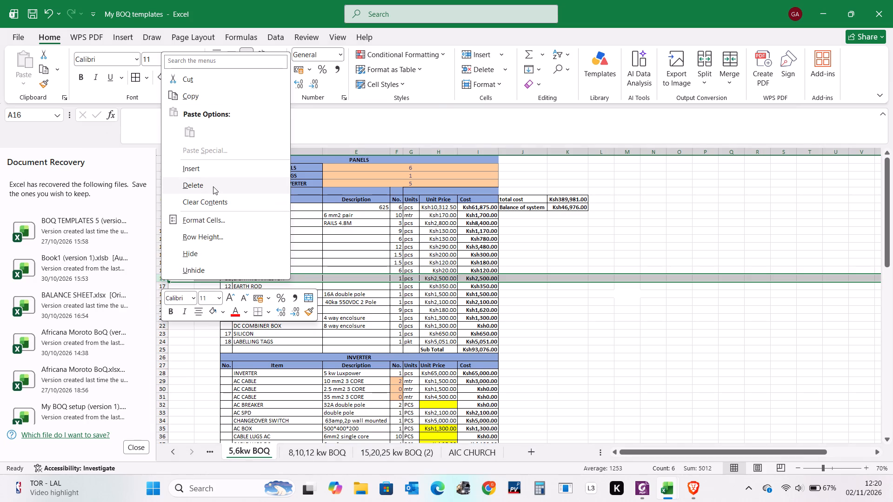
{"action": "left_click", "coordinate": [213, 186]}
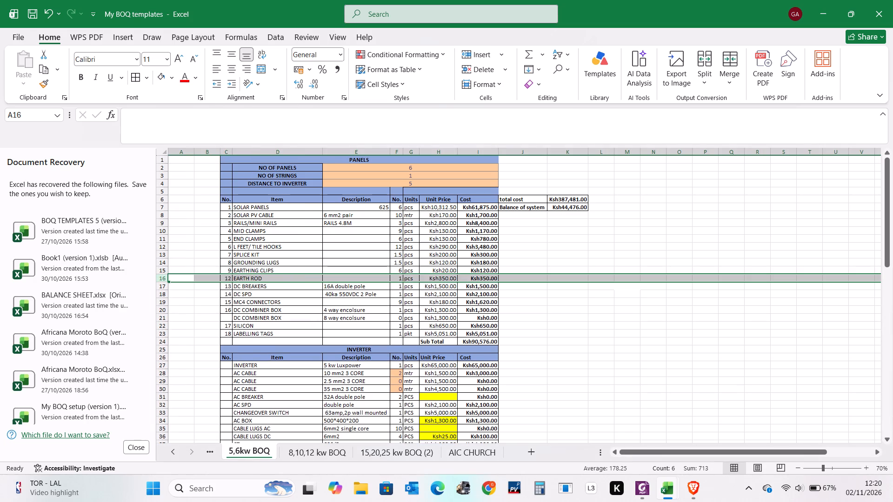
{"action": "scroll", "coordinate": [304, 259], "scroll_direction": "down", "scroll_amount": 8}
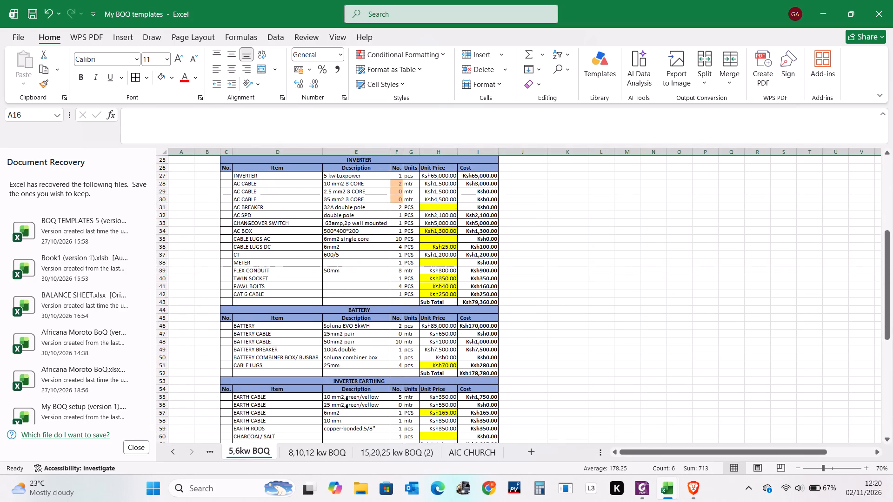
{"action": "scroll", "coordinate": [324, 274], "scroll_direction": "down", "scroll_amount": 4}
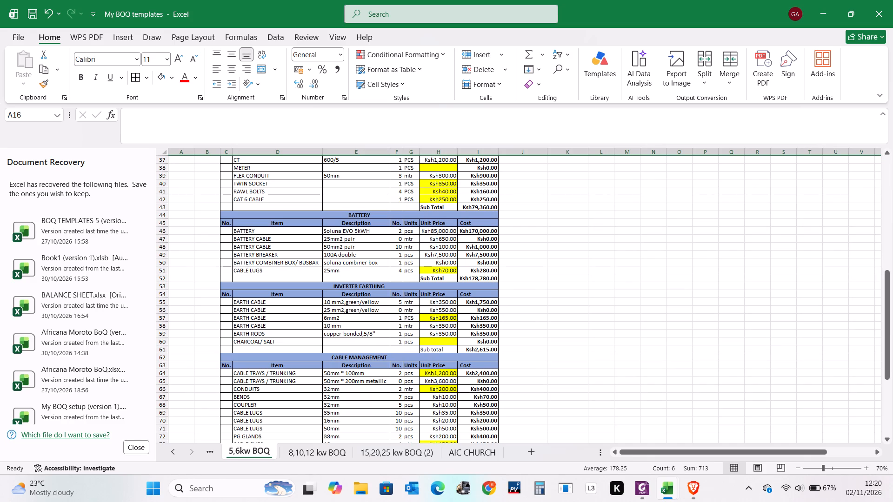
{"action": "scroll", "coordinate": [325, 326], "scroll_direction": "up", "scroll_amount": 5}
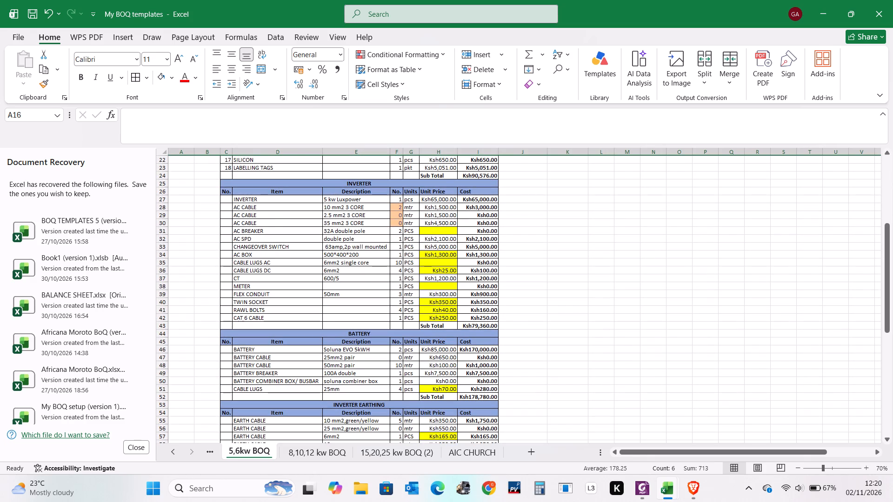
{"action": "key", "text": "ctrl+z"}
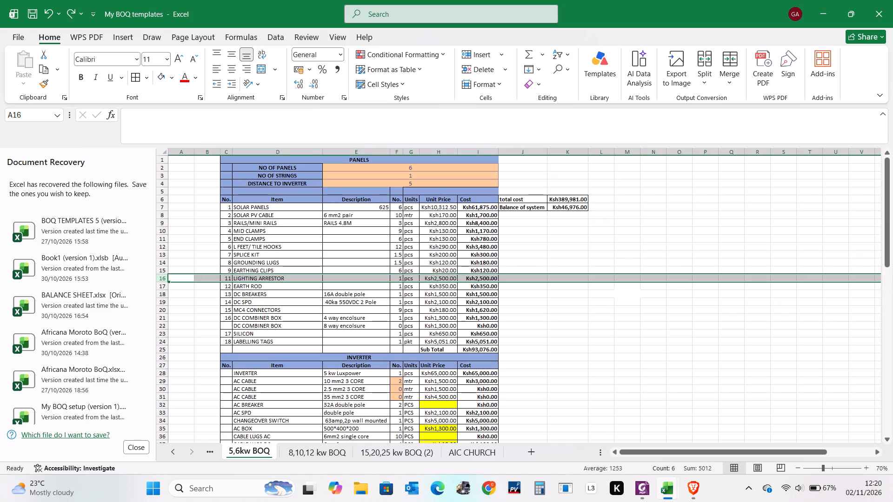
Move the LIGHTING ARRESTOR row from the PANELS section into INVERTER EARTHING, between CHARCOAL/ SALT and the Sub total row.
{"action": "right_click", "coordinate": [165, 279]}
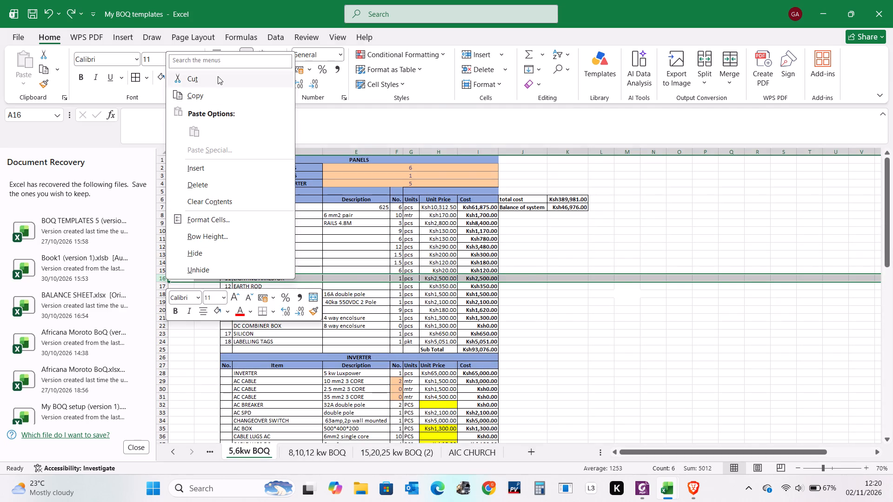
{"action": "left_click", "coordinate": [218, 76]}
{"action": "scroll", "coordinate": [321, 308], "scroll_direction": "down", "scroll_amount": 9}
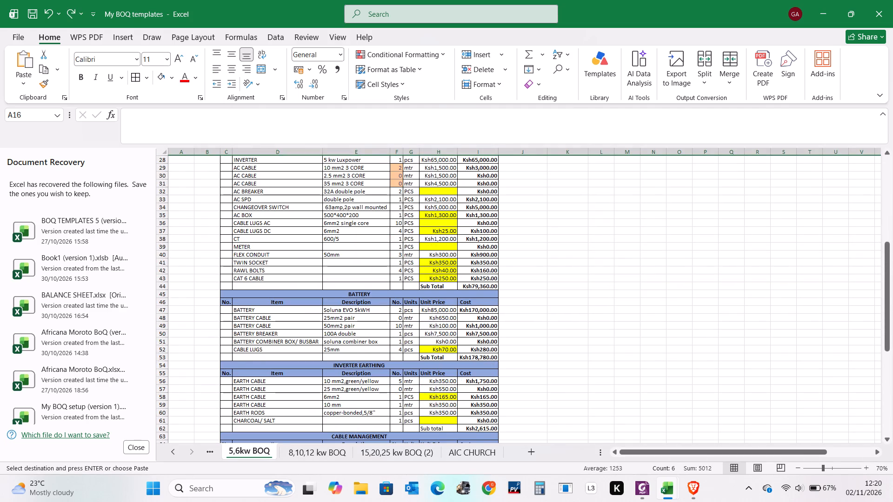
{"action": "scroll", "coordinate": [382, 370], "scroll_direction": "down", "scroll_amount": 6}
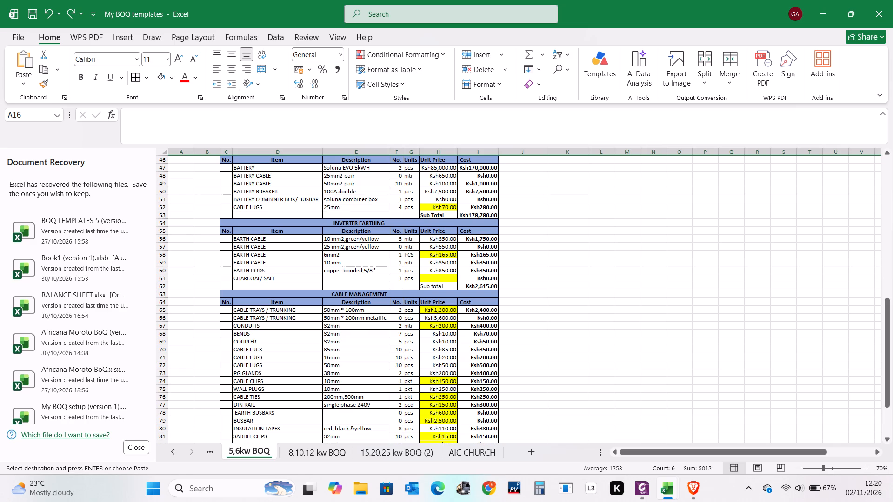
{"action": "left_click", "coordinate": [162, 288]}
{"action": "right_click", "coordinate": [162, 288]}
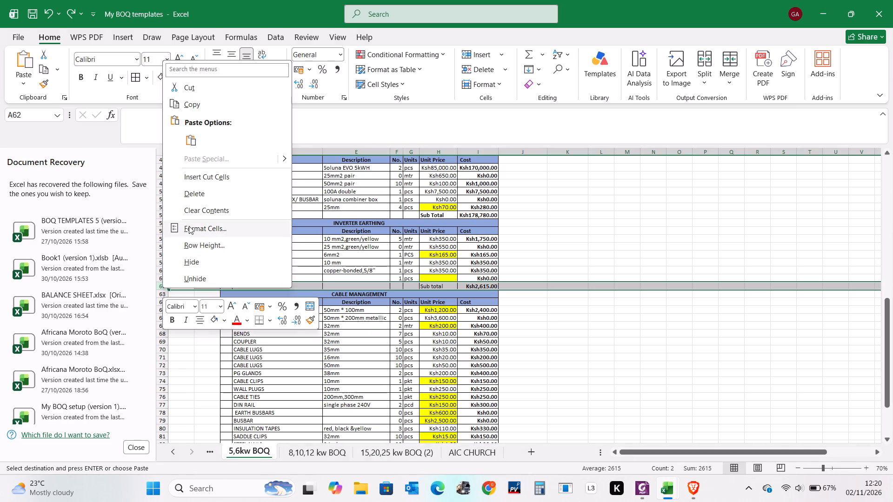
{"action": "left_click", "coordinate": [210, 177]}
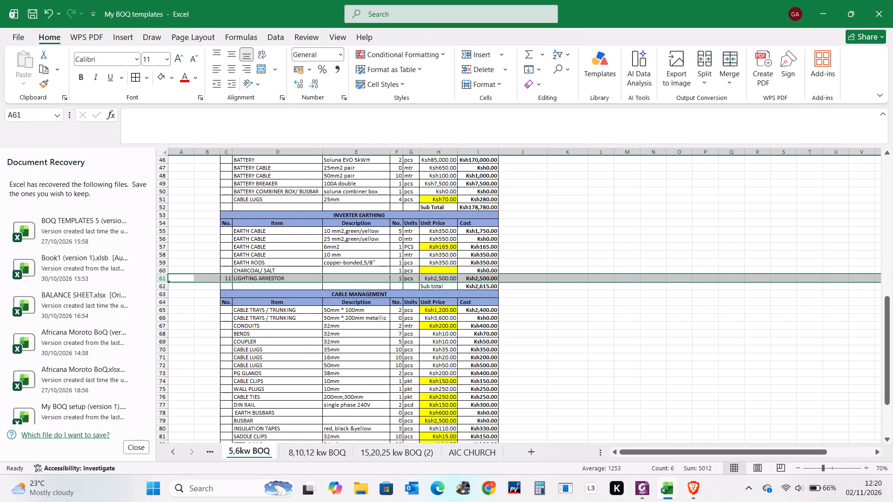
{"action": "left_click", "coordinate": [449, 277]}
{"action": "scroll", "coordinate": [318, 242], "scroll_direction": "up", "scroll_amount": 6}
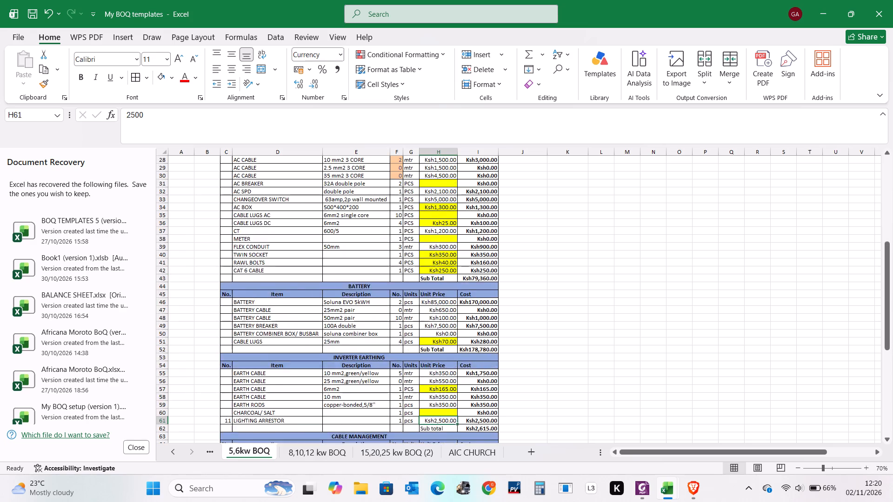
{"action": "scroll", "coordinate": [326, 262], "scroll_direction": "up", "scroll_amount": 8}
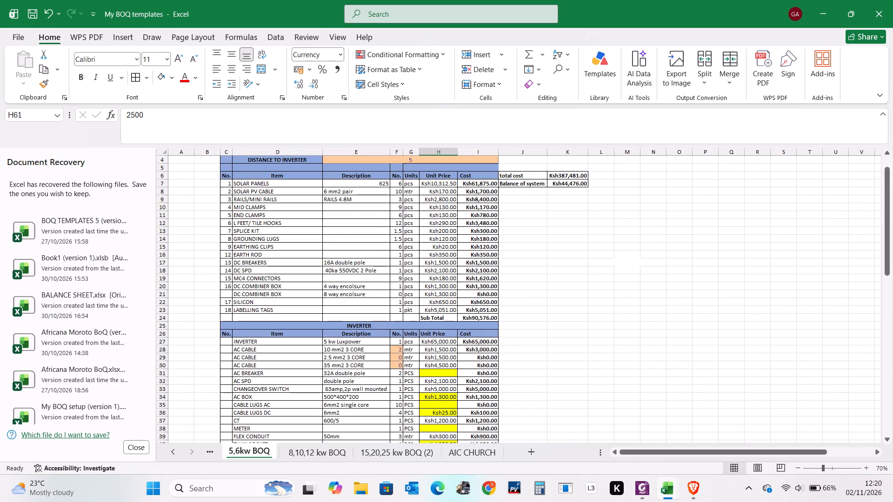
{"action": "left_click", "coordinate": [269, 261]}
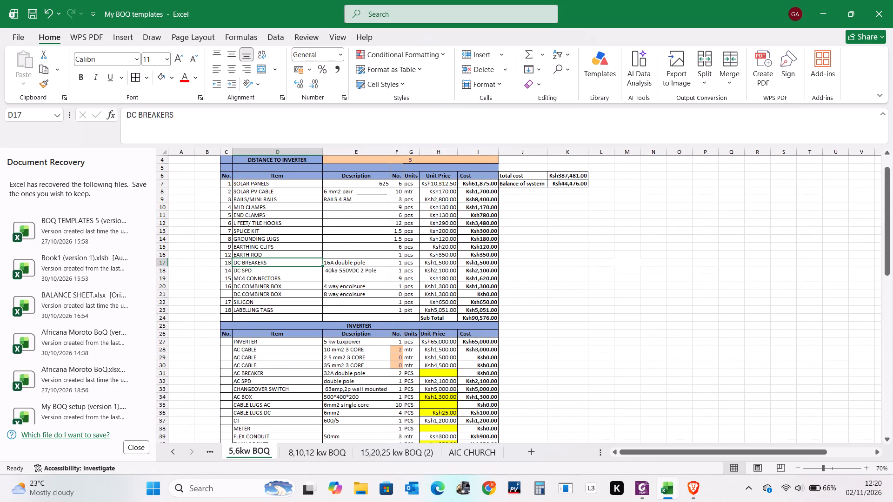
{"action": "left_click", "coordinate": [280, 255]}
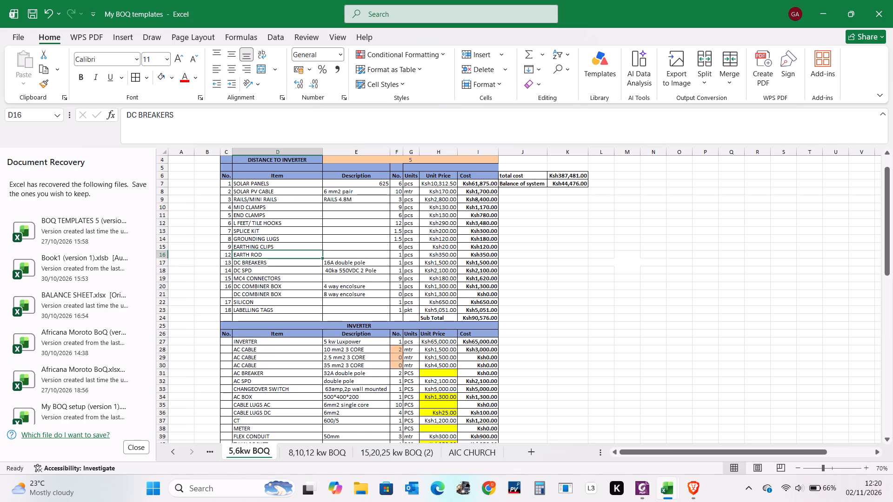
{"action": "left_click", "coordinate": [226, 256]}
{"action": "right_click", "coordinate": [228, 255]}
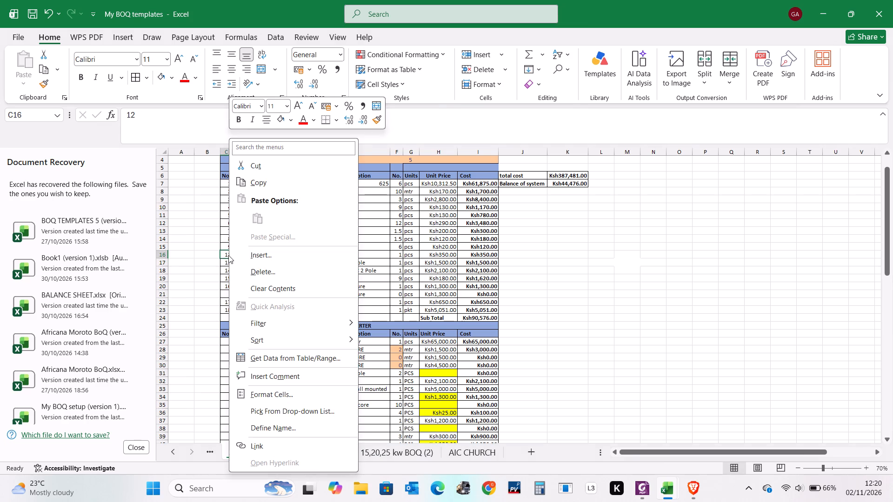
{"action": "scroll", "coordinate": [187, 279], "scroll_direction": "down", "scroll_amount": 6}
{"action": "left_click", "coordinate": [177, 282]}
Set the quantity of EARTH RODS in the INVERTER EARTHING section to 4.
{"action": "scroll", "coordinate": [245, 302], "scroll_direction": "down", "scroll_amount": 2}
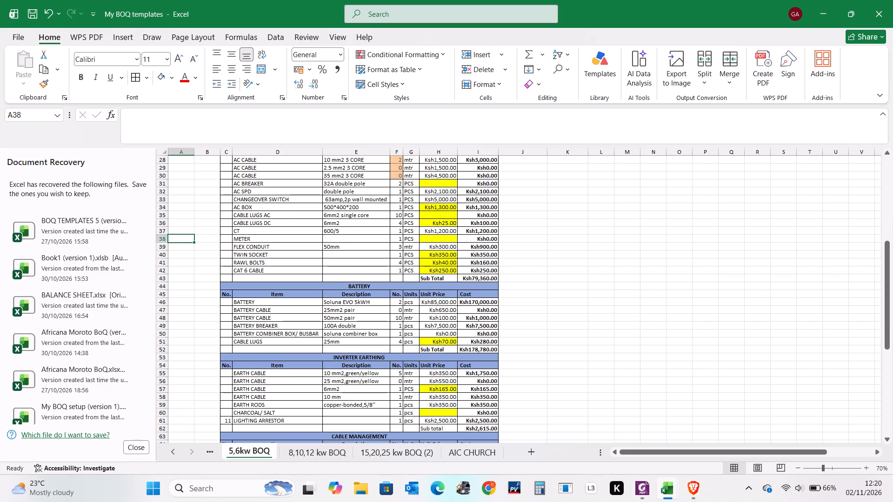
{"action": "double_click", "coordinate": [400, 406]}
{"action": "key", "text": "Right"}
{"action": "key", "text": "BackSpace"}
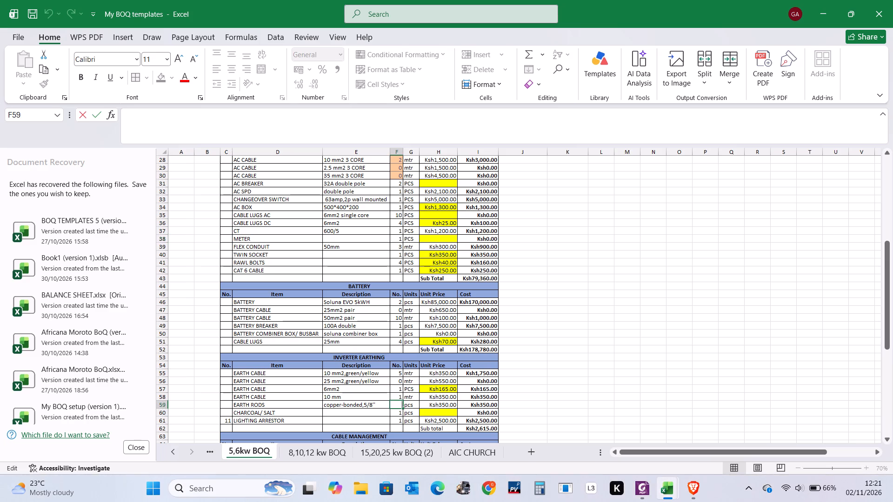
{"action": "key", "text": "4"}
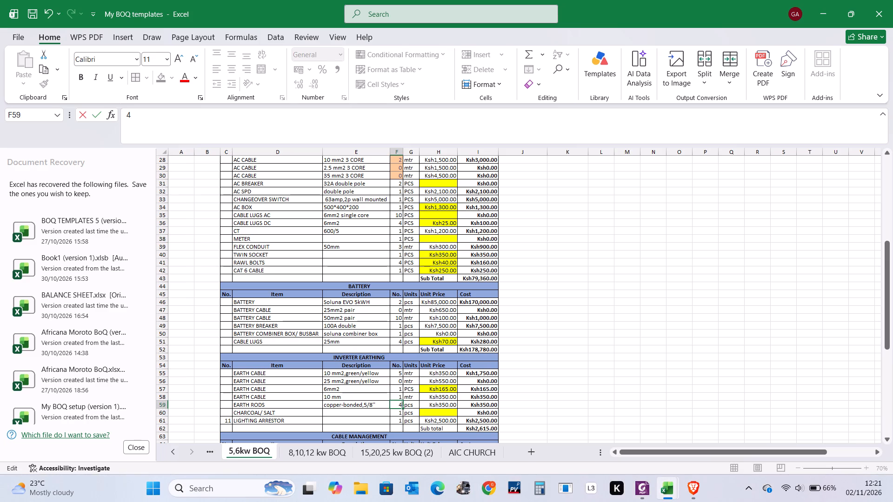
{"action": "left_click", "coordinate": [558, 389]}
Delete the EARTH ROD row from the PANELS section.
{"action": "scroll", "coordinate": [409, 321], "scroll_direction": "up", "scroll_amount": 8}
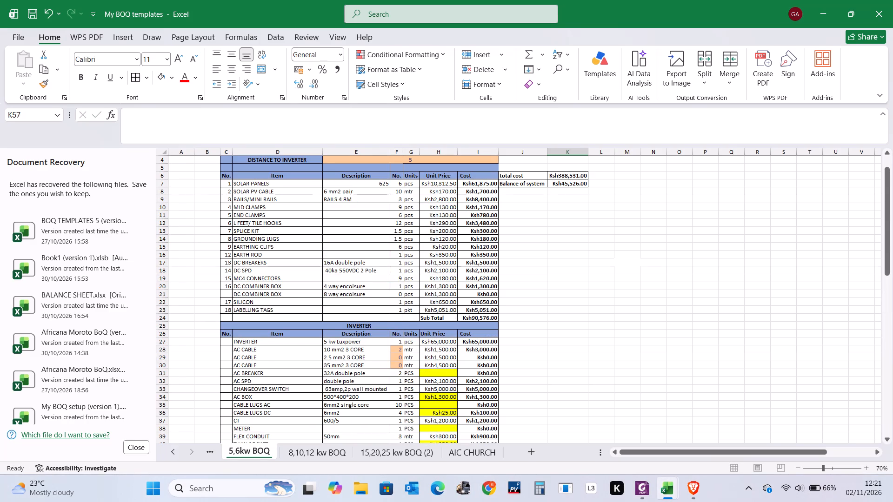
{"action": "left_click", "coordinate": [228, 256]}
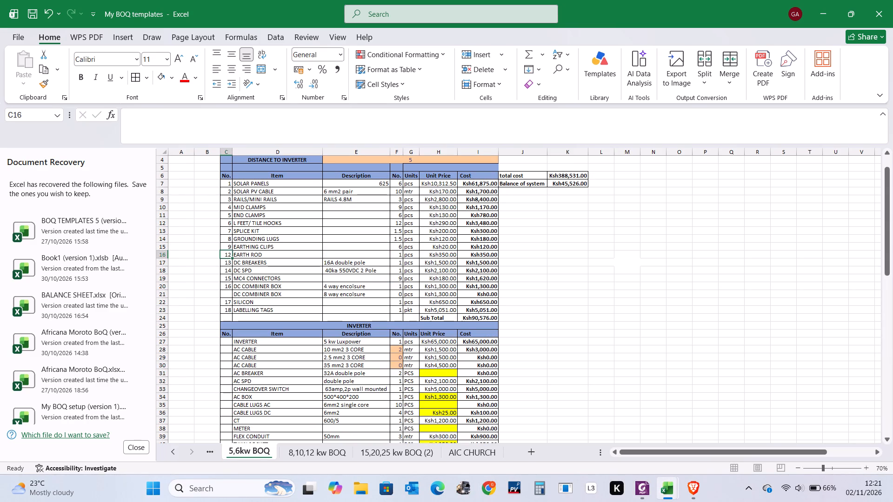
{"action": "left_click", "coordinate": [161, 257]}
{"action": "right_click", "coordinate": [161, 257]}
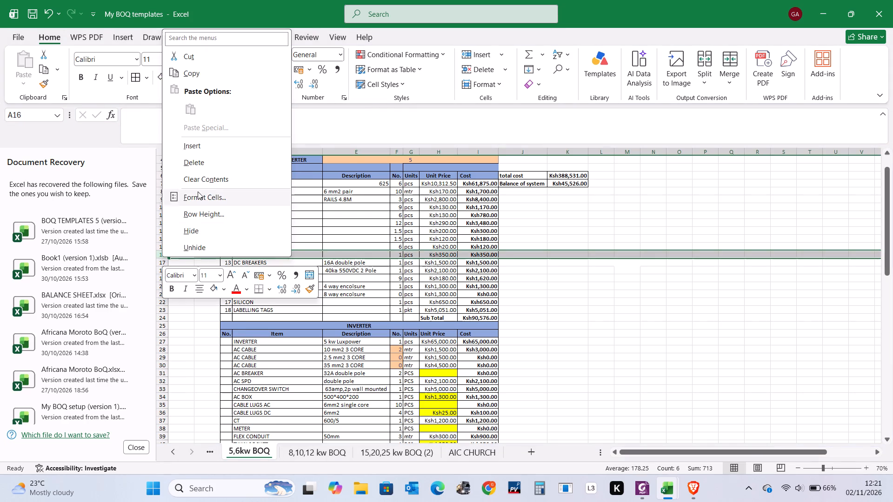
{"action": "left_click", "coordinate": [207, 163]}
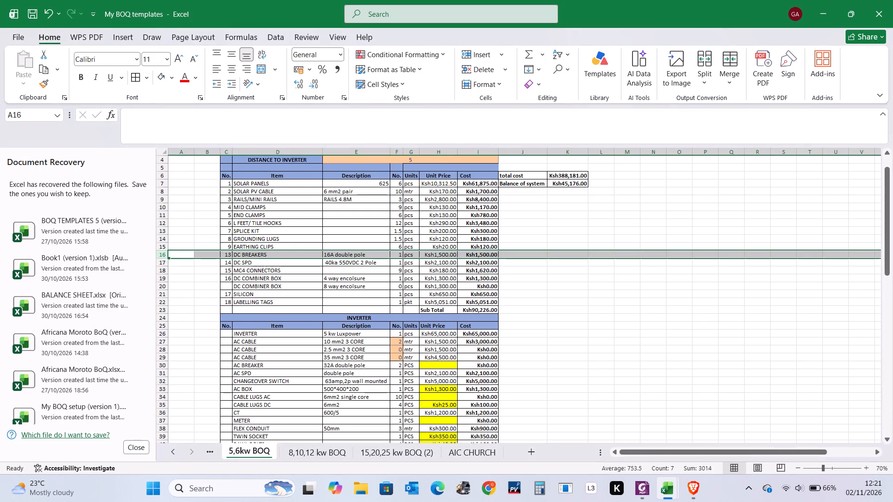
{"action": "left_click", "coordinate": [566, 296]}
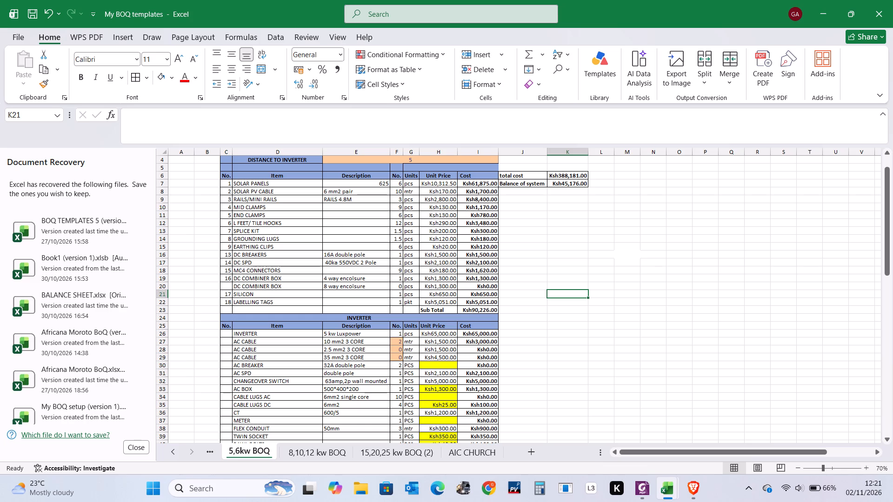
Remove the yellow fill from the DIN RAIL unit price in the CABLE MANAGEMENT section.
{"action": "scroll", "coordinate": [371, 323], "scroll_direction": "down", "scroll_amount": 4}
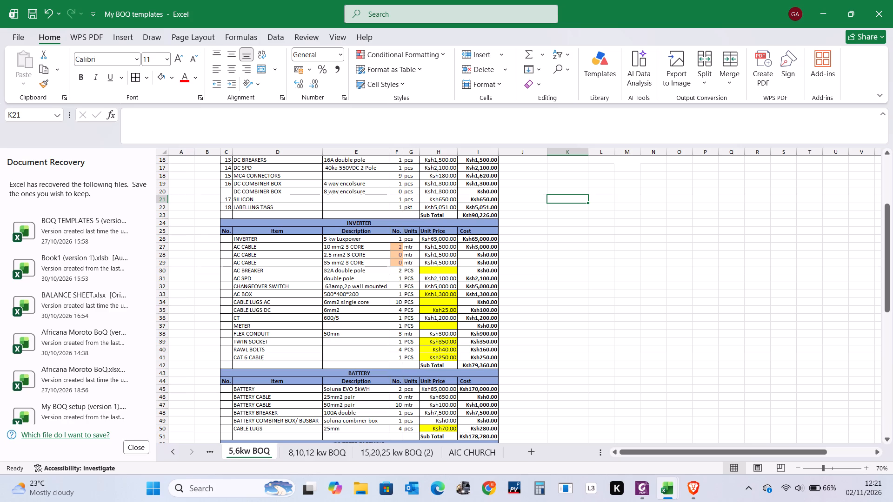
{"action": "scroll", "coordinate": [390, 336], "scroll_direction": "down", "scroll_amount": 8}
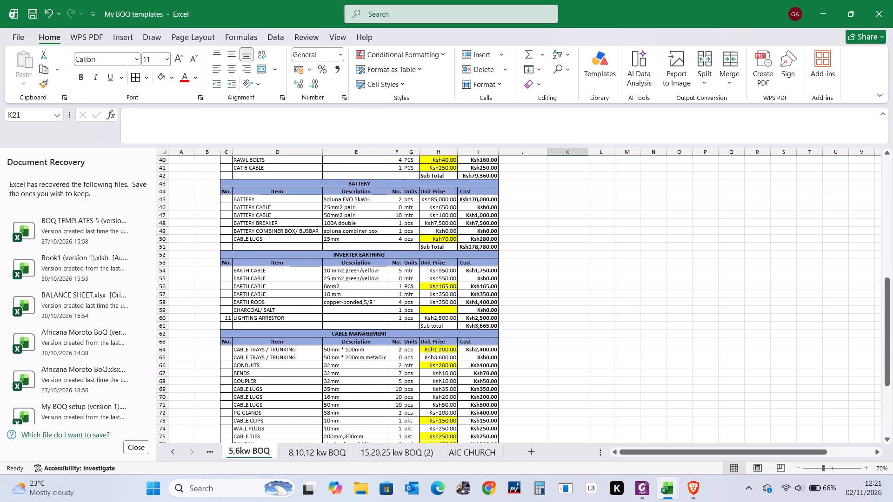
{"action": "scroll", "coordinate": [381, 302], "scroll_direction": "down", "scroll_amount": 6}
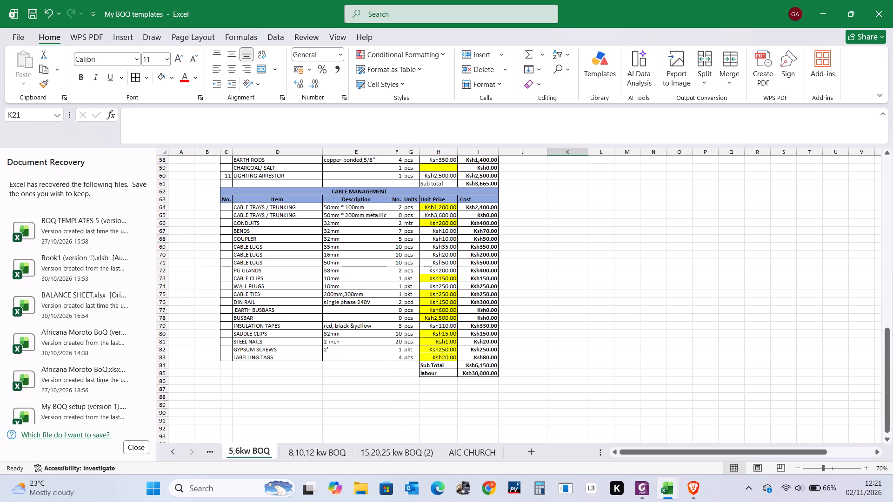
{"action": "left_click", "coordinate": [436, 282]}
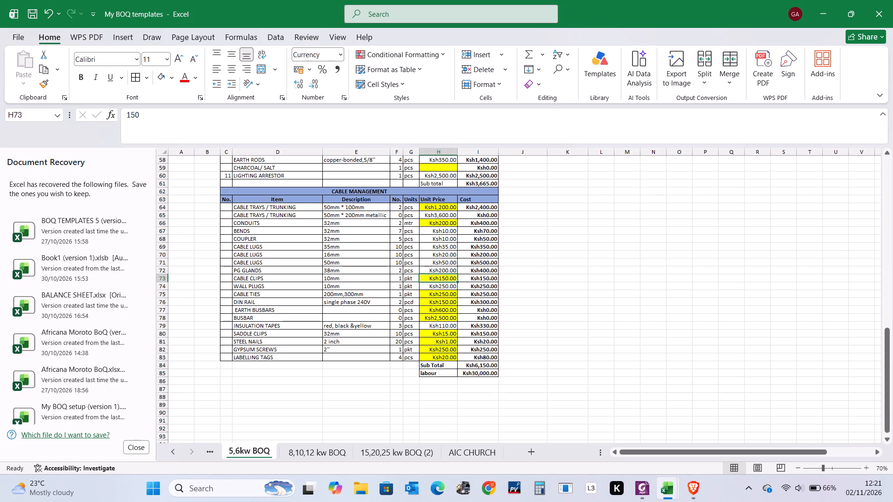
{"action": "left_click", "coordinate": [441, 292]}
{"action": "left_click", "coordinate": [447, 299]}
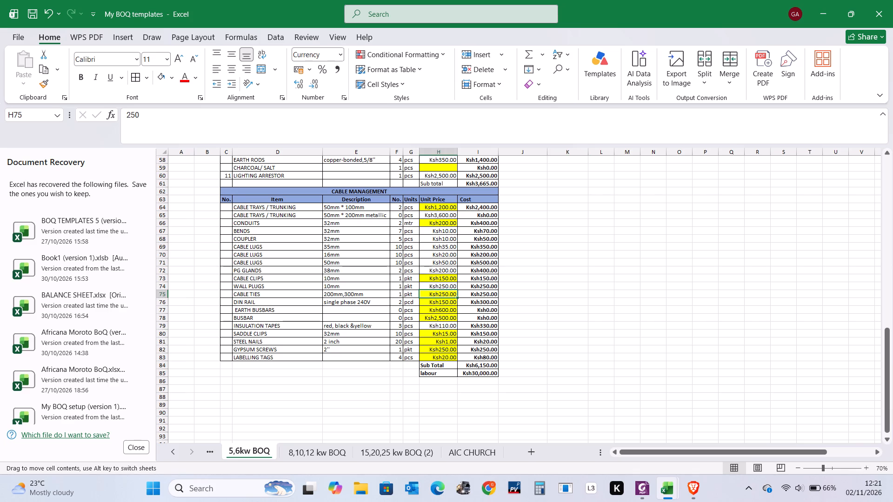
{"action": "left_click", "coordinate": [446, 303]}
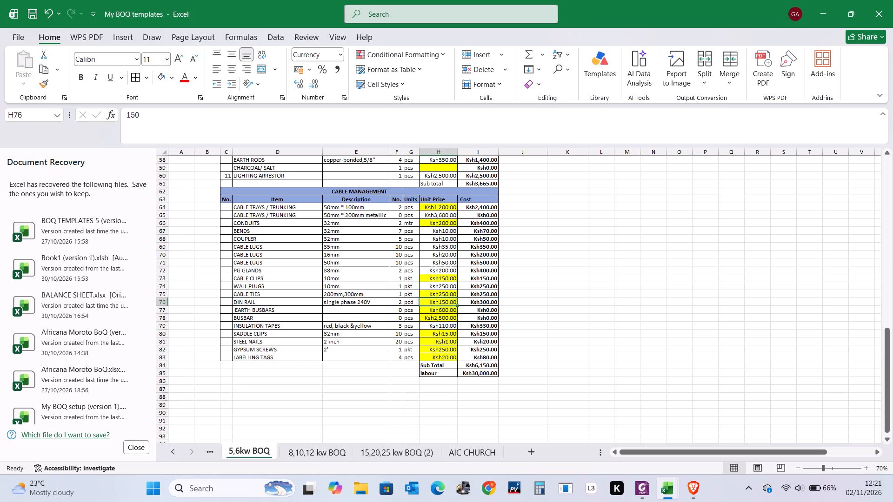
{"action": "left_click", "coordinate": [147, 76]}
{"action": "left_click", "coordinate": [149, 77]}
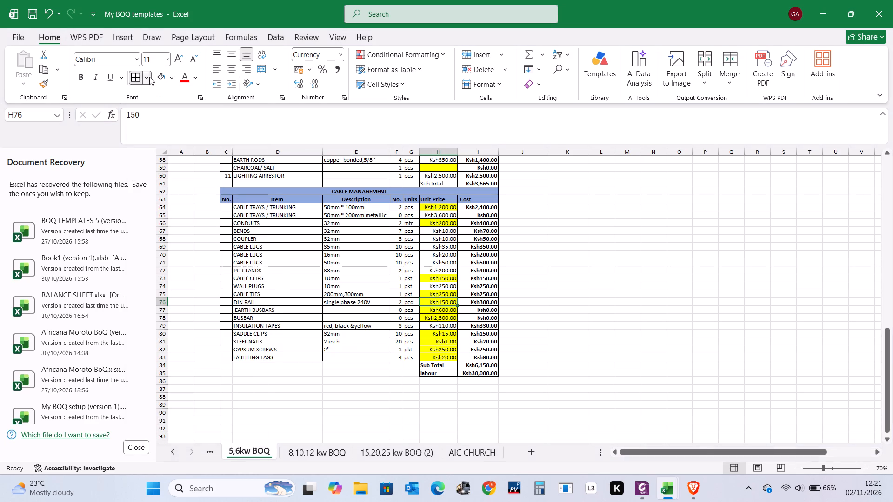
{"action": "left_click", "coordinate": [162, 77]}
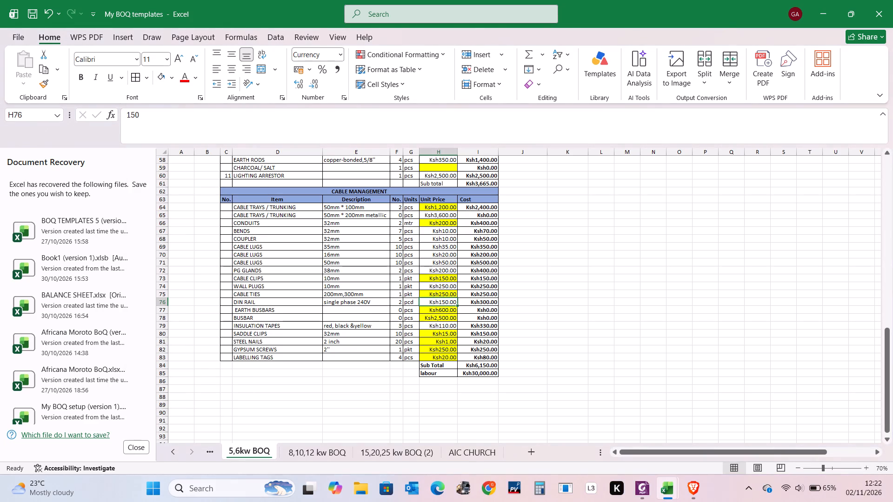
Remove the yellow fill from the BUSBAR and EARTH BUSBARS unit prices in the CABLE MANAGEMENT section.
{"action": "left_click", "coordinate": [449, 314]}
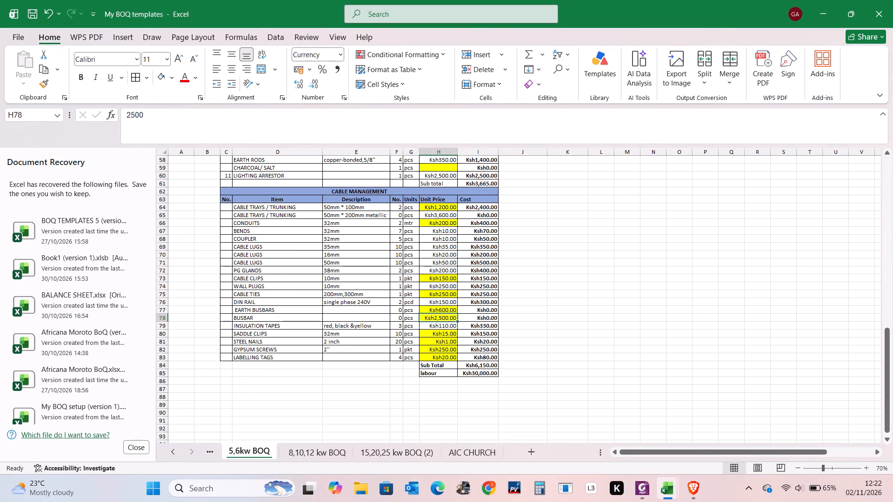
{"action": "left_click", "coordinate": [448, 309]}
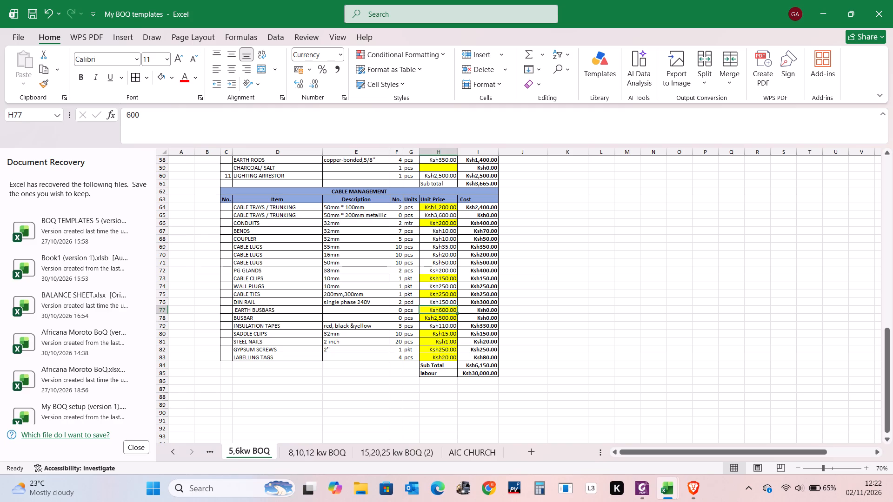
{"action": "left_click", "coordinate": [440, 319]}
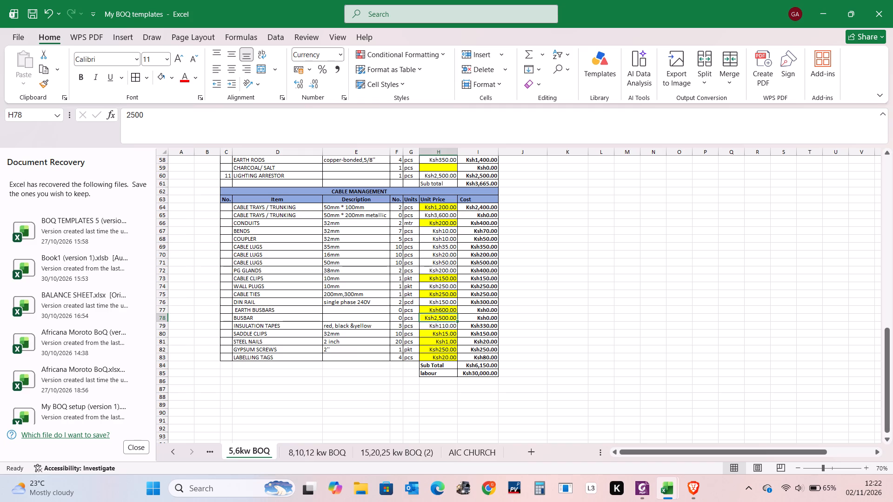
{"action": "left_click", "coordinate": [160, 77]}
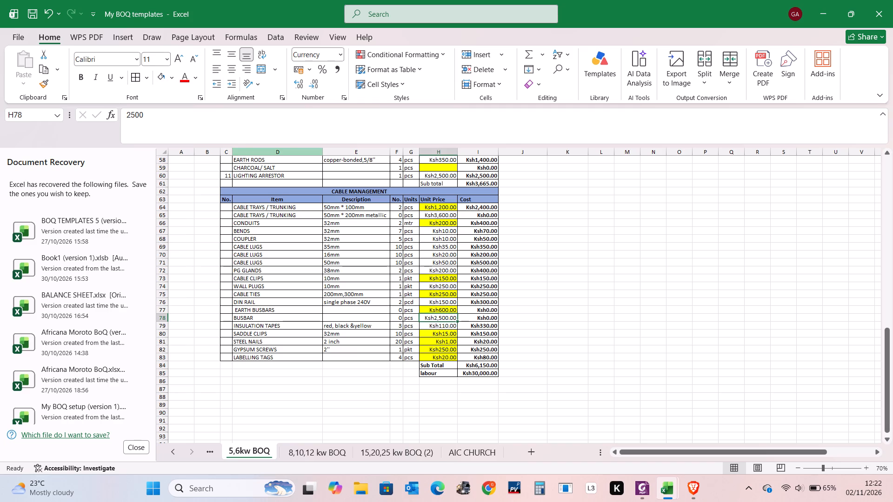
{"action": "left_click", "coordinate": [439, 310]}
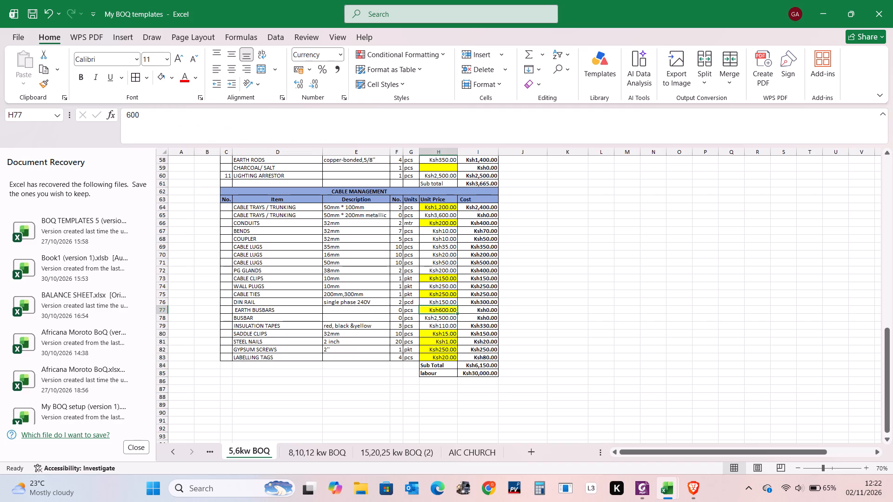
{"action": "left_click", "coordinate": [165, 79]}
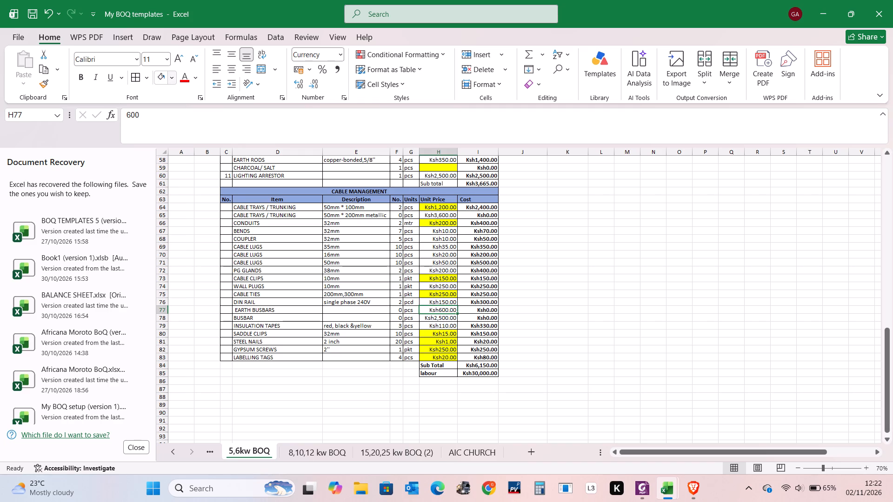
Remove the yellow fill from the SADDLE CLIPS unit price in the CABLE MANAGEMENT section.
{"action": "left_click", "coordinate": [438, 336]}
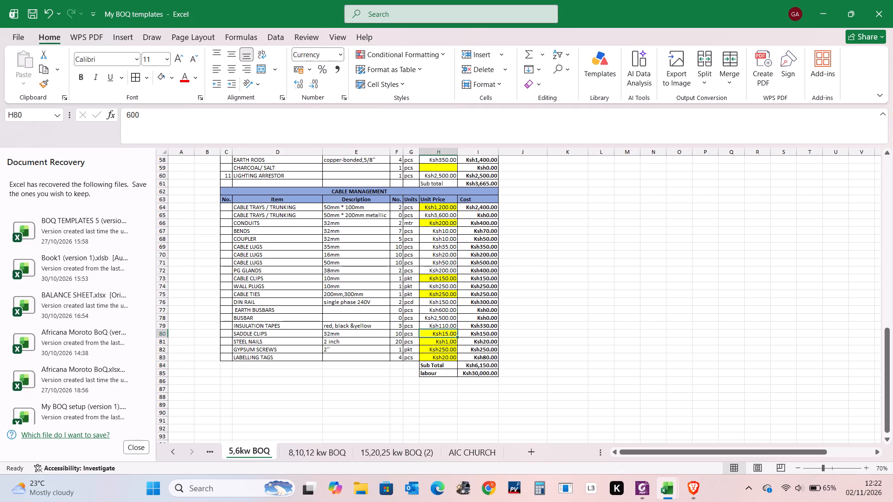
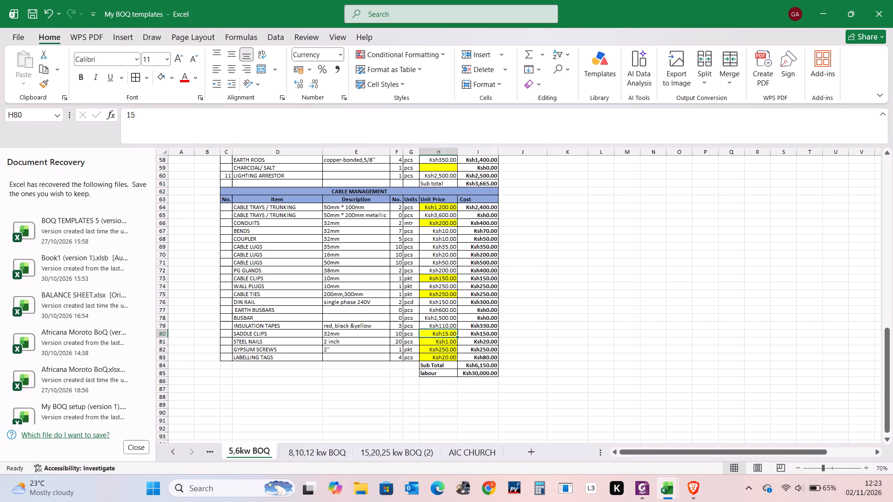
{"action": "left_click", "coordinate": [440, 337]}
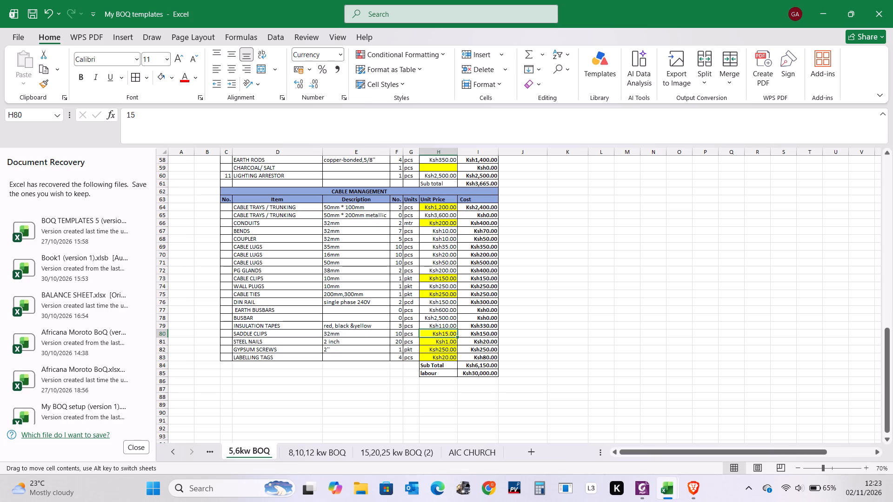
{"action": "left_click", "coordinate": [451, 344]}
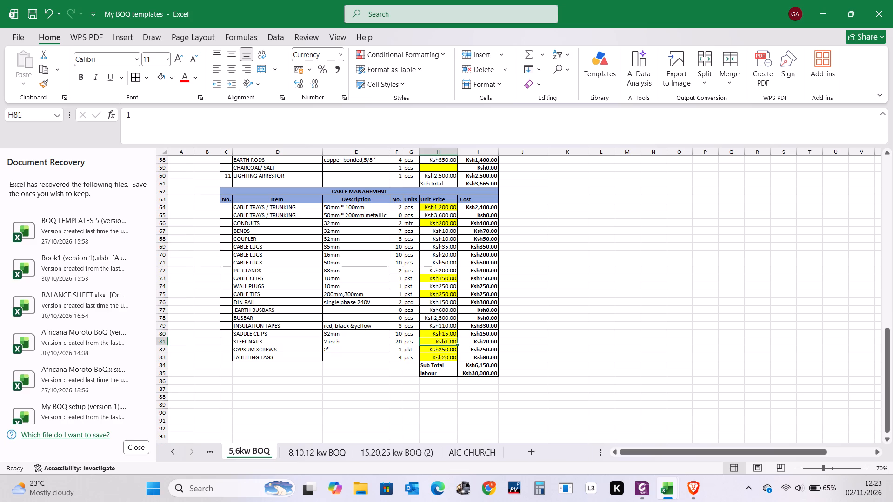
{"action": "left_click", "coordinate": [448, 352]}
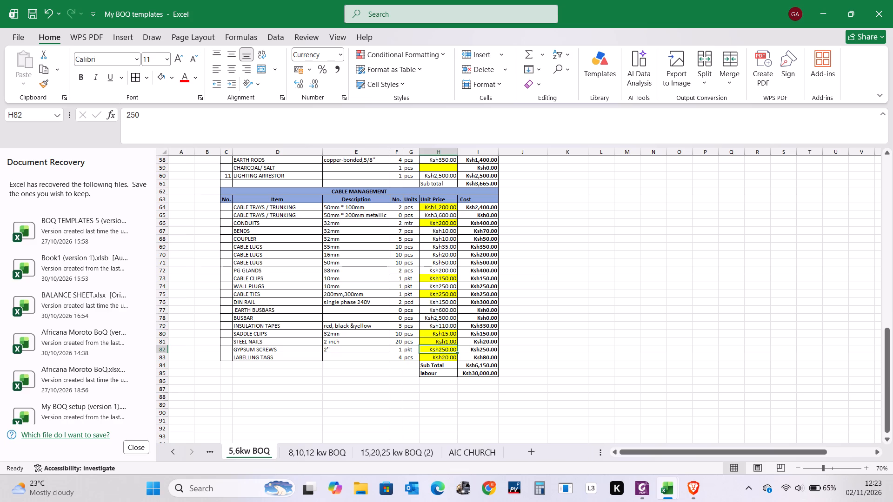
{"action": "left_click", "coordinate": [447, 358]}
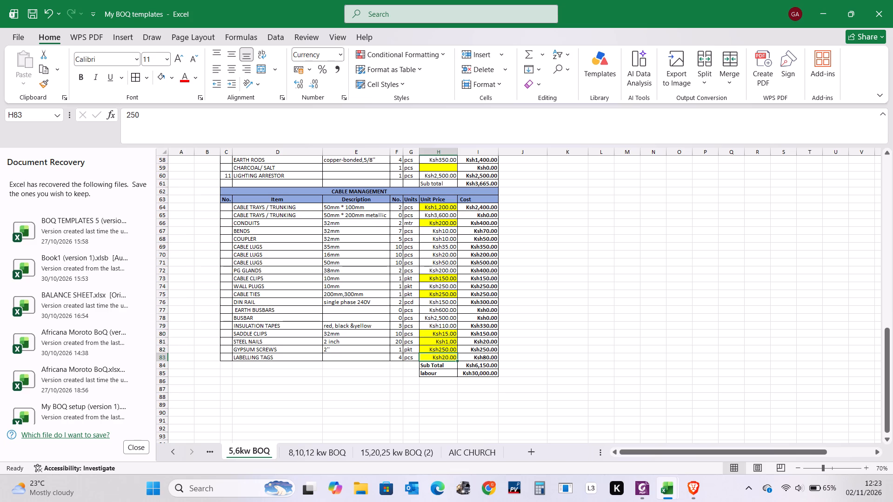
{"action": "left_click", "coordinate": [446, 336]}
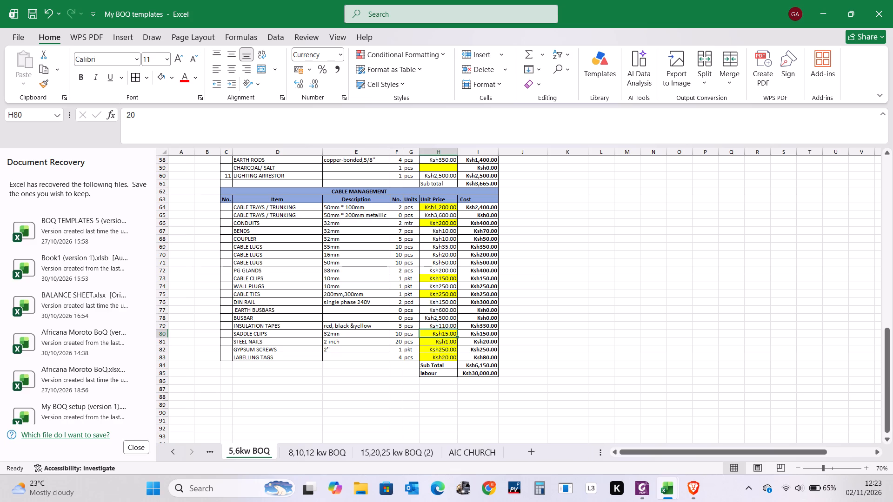
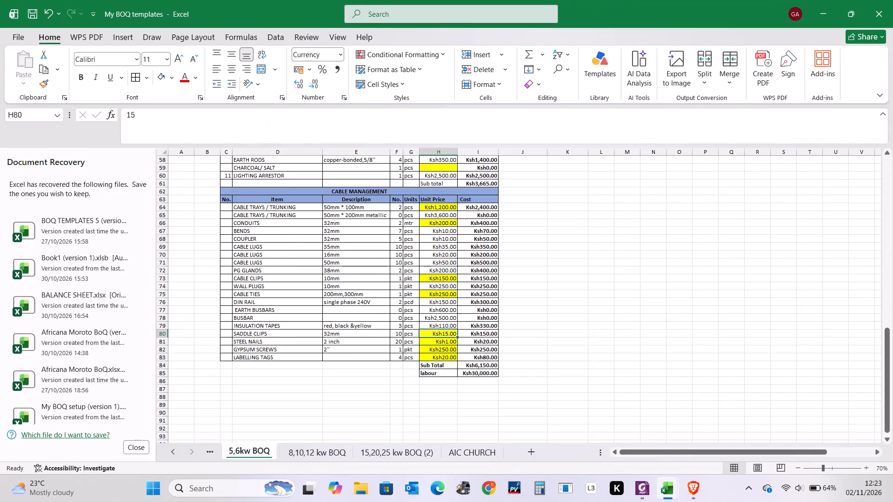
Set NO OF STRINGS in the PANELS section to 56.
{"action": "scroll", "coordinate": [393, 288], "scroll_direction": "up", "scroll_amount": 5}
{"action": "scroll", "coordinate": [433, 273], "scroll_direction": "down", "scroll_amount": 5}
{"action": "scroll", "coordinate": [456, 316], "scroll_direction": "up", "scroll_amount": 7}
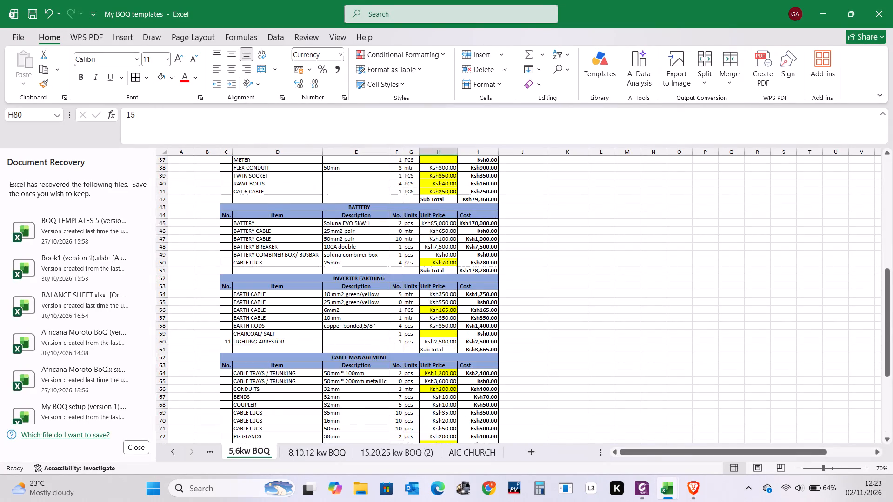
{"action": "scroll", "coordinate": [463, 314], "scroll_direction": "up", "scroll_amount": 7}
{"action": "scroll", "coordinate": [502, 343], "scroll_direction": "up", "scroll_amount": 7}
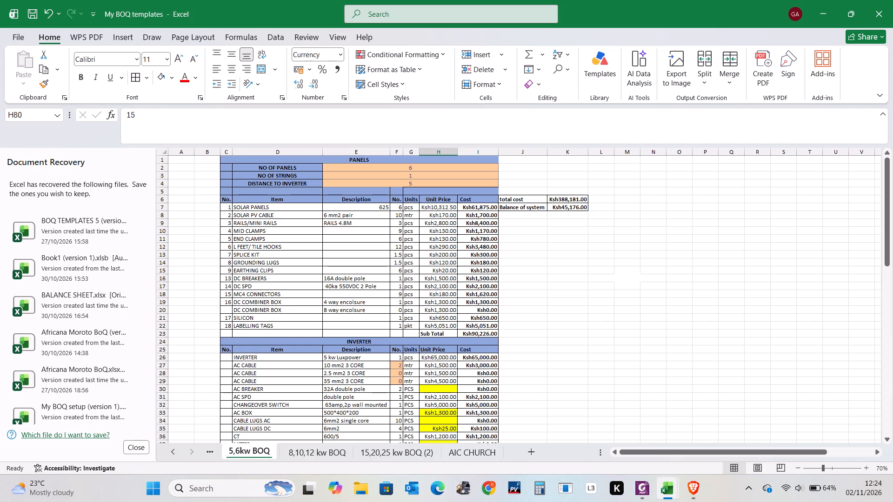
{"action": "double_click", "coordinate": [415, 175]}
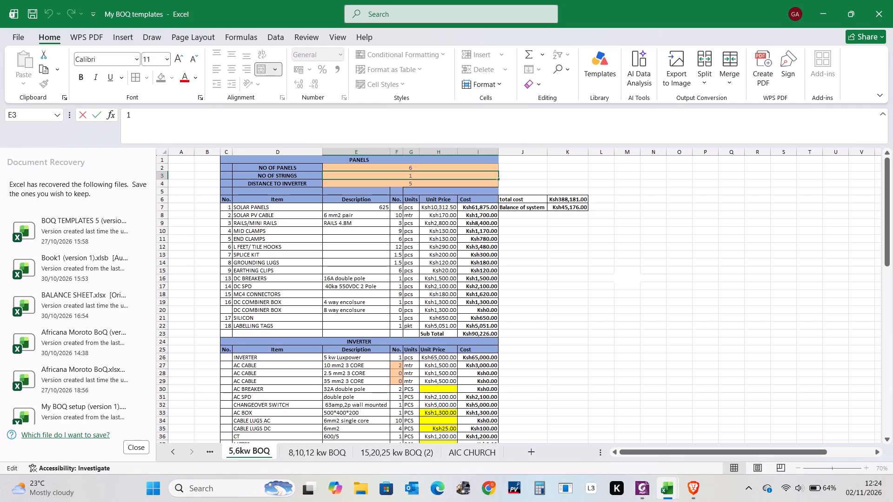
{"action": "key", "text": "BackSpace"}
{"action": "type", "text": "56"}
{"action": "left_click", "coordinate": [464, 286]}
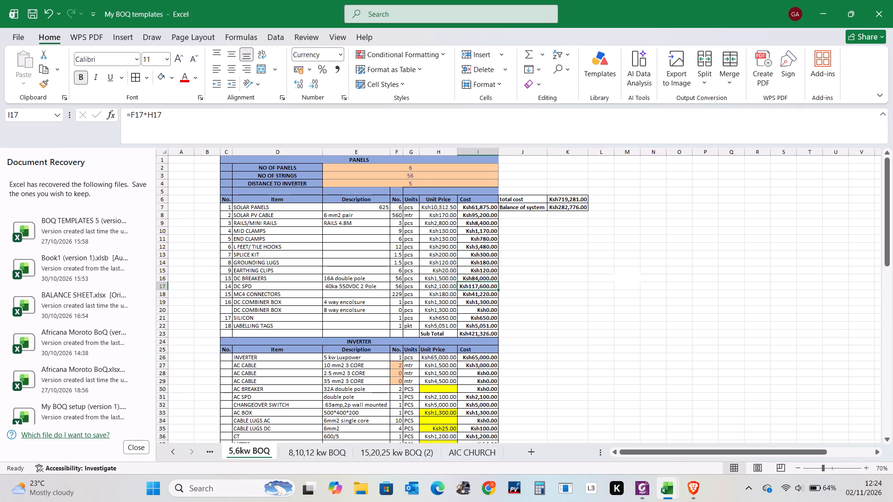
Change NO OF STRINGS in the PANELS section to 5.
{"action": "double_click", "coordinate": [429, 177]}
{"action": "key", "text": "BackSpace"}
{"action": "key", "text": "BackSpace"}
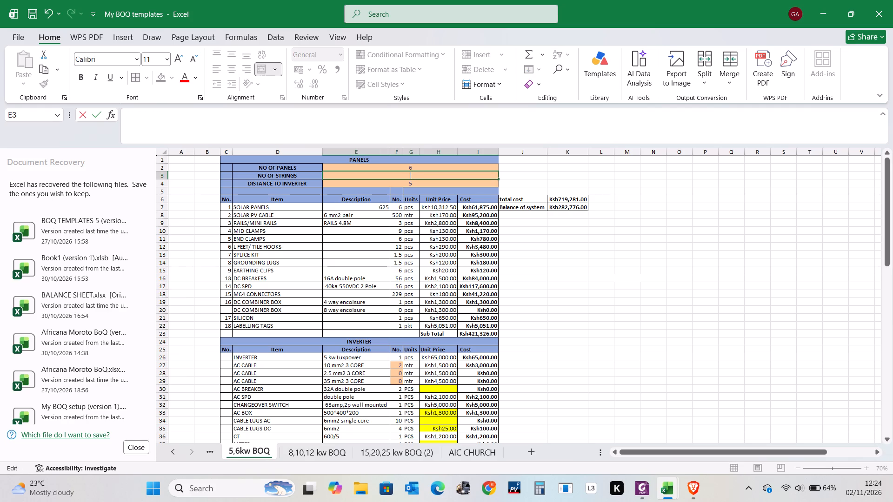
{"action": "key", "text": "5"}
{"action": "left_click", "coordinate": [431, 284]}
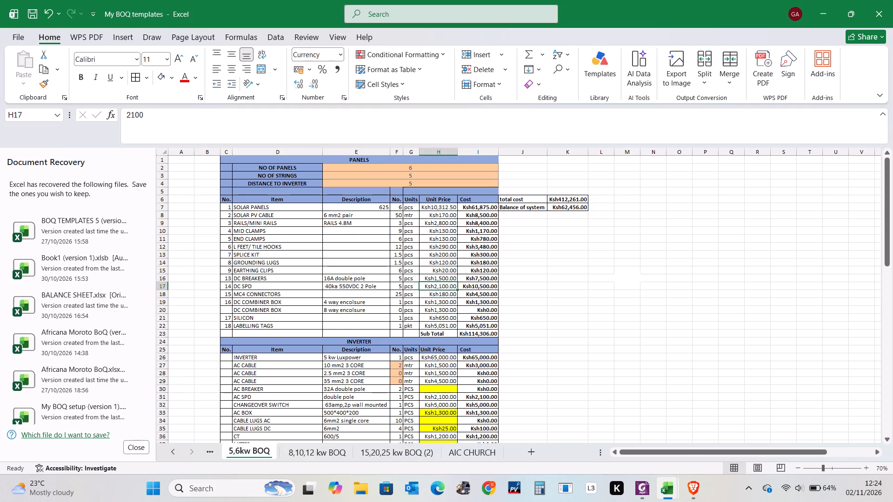
Set NO OF STRINGS in the PANELS section to 2.
{"action": "double_click", "coordinate": [427, 176]}
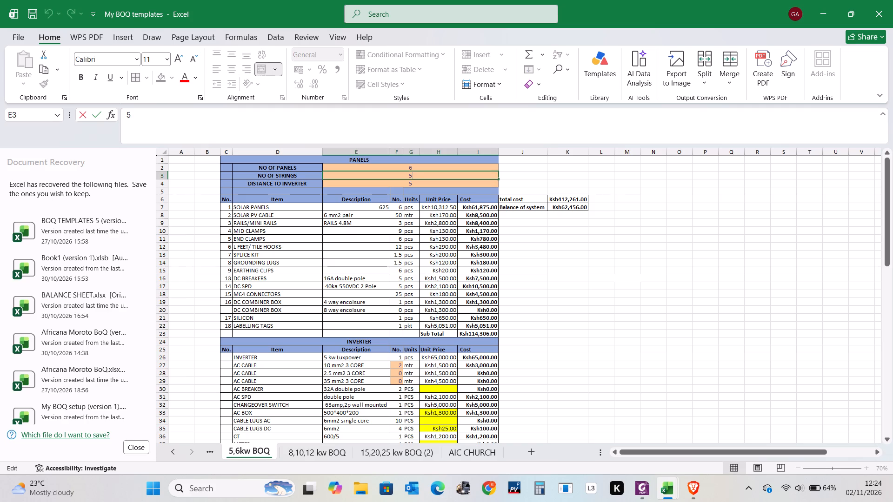
{"action": "left_click", "coordinate": [427, 176]}
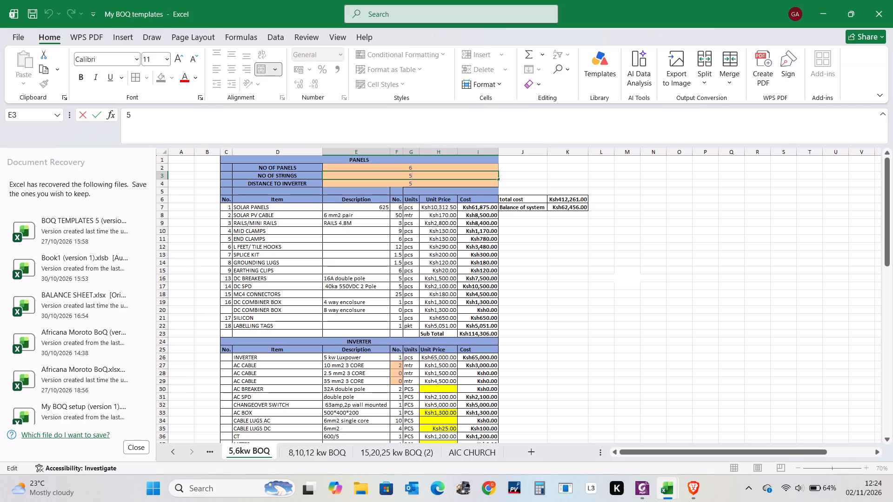
{"action": "left_click", "coordinate": [438, 242]}
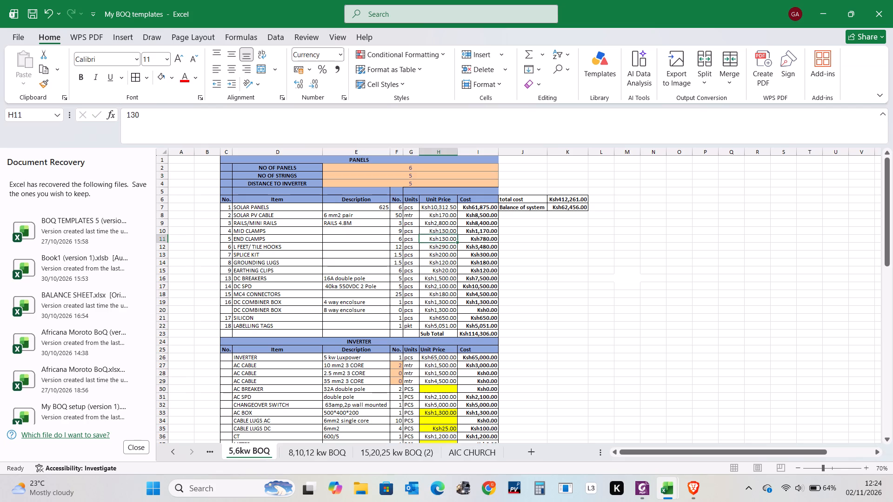
{"action": "double_click", "coordinate": [419, 177]}
{"action": "key", "text": "BackSpace"}
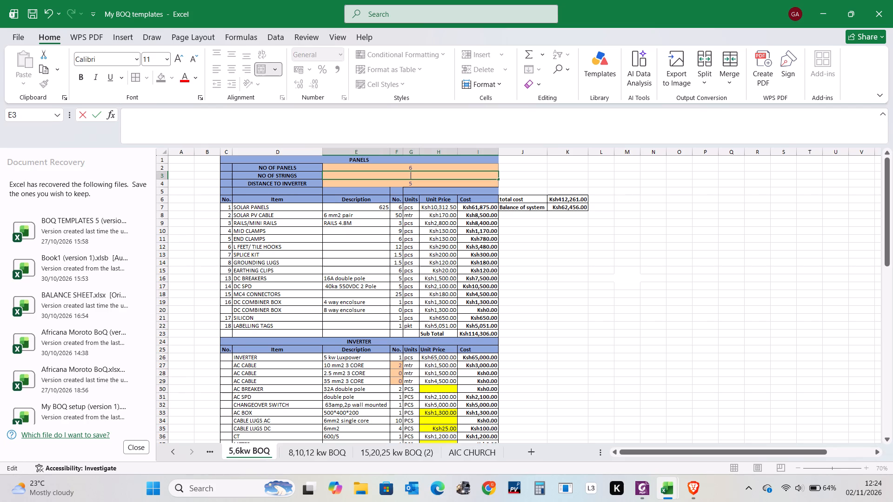
{"action": "key", "text": "2"}
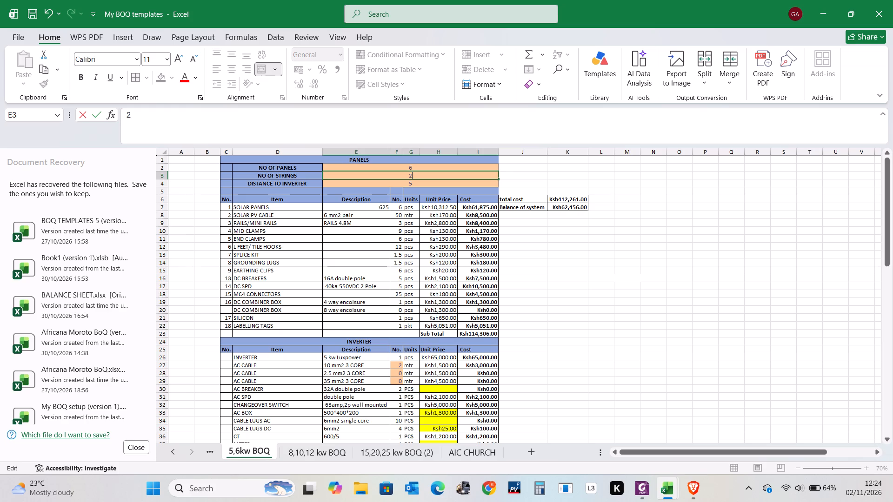
{"action": "left_click", "coordinate": [348, 255]}
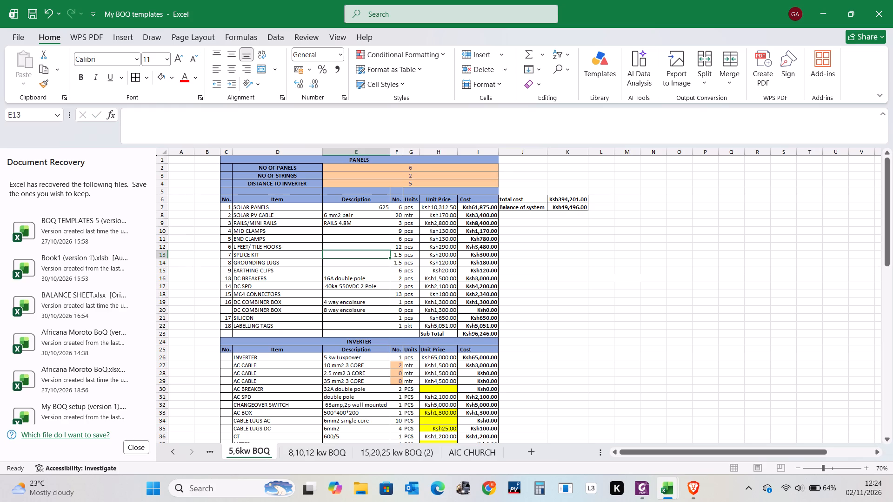
Inspect the formula behind the SOLAR PV CABLE quantity in the PANELS table, leaving it as it is.
{"action": "double_click", "coordinate": [397, 216]}
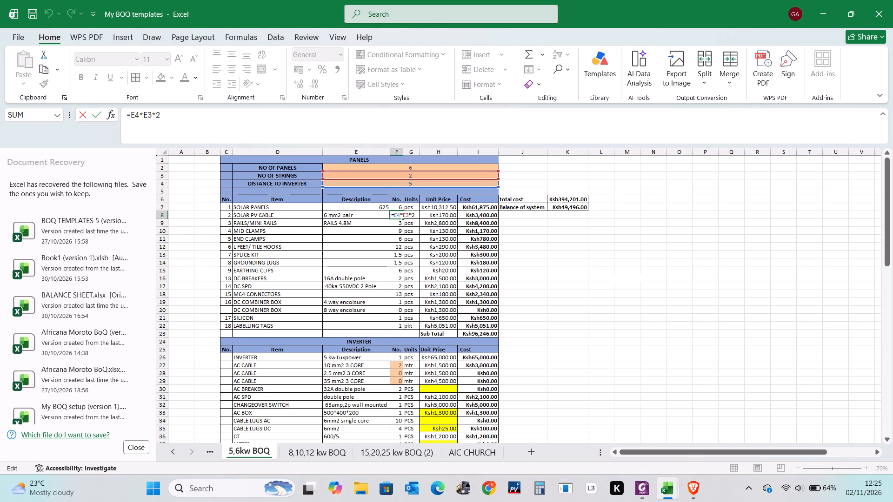
{"action": "left_click", "coordinate": [451, 252]}
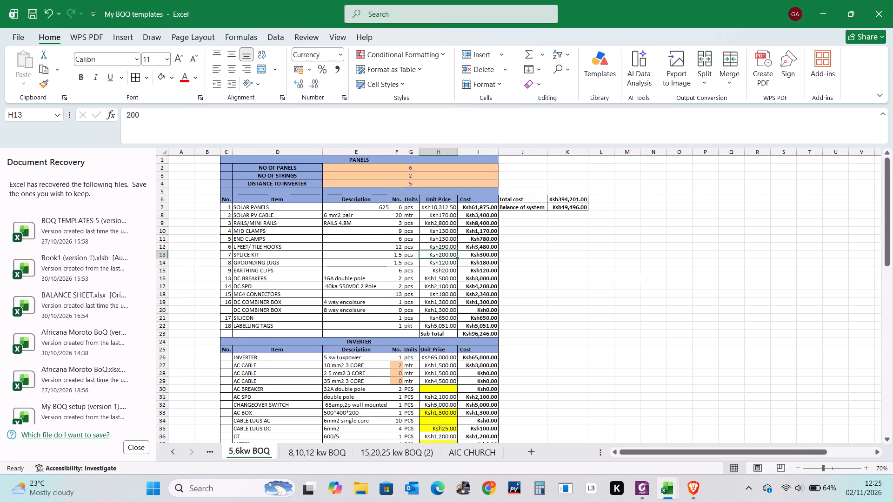
{"action": "left_click", "coordinate": [397, 215]}
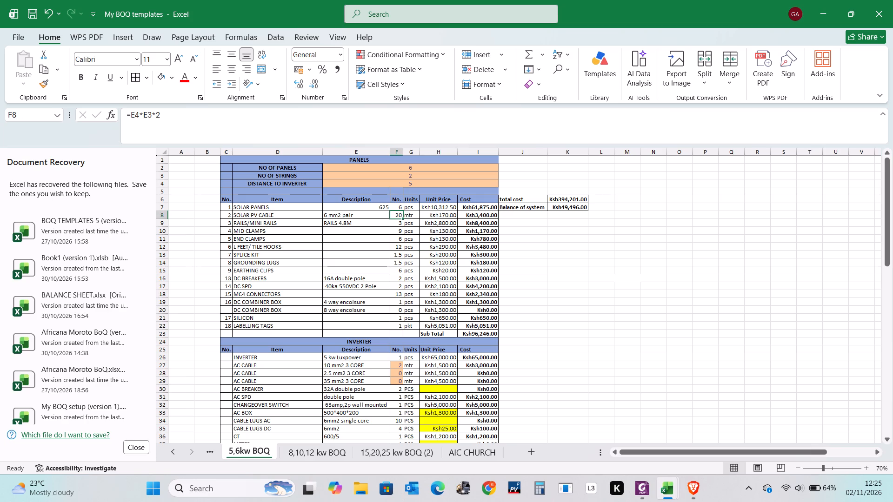
Set DISTANCE TO INVERTER in the PANELS section to 10.
{"action": "double_click", "coordinate": [417, 183]}
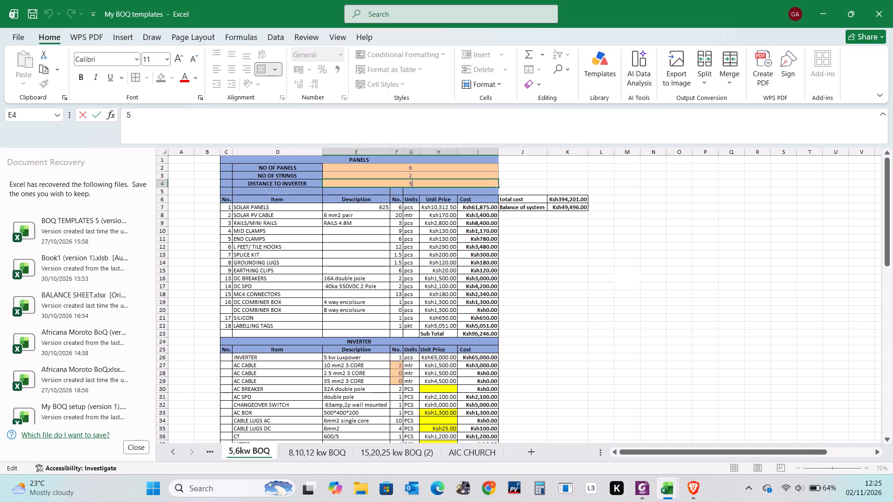
{"action": "key", "text": "BackSpace"}
{"action": "type", "text": "10"}
{"action": "left_click", "coordinate": [405, 254]}
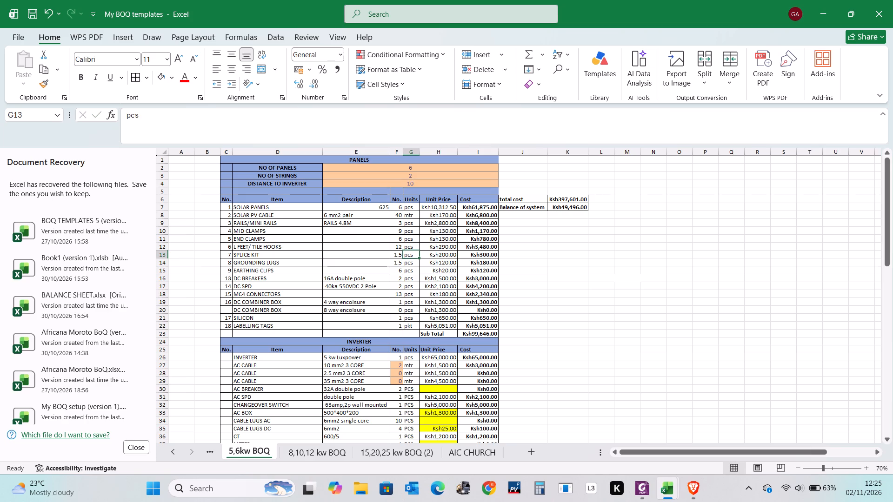
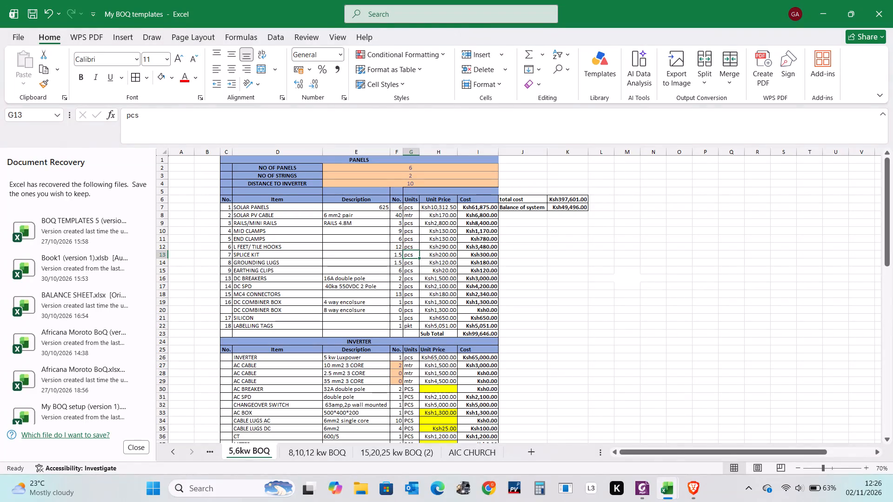
Inspect the RAILS/MINI RAILS quantity formula and review the remaining BOQ sections down to the labour row.
{"action": "left_click", "coordinate": [399, 224]}
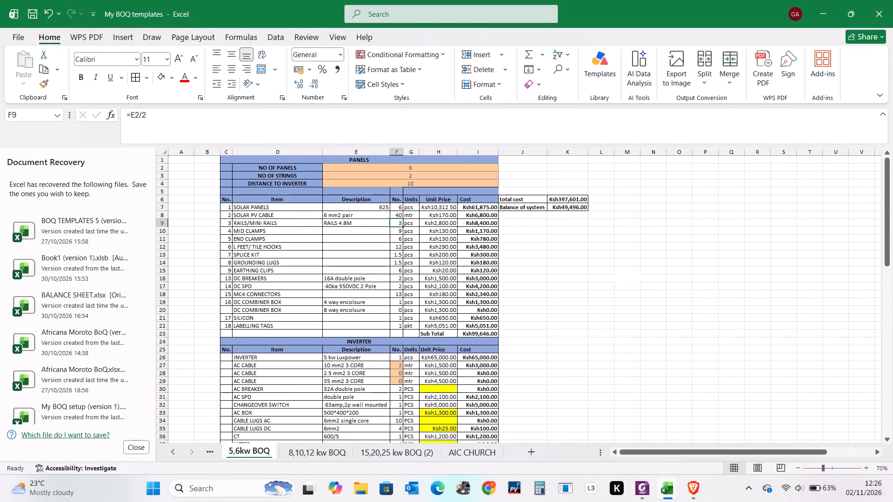
{"action": "scroll", "coordinate": [418, 271], "scroll_direction": "down", "scroll_amount": 5}
{"action": "scroll", "coordinate": [442, 373], "scroll_direction": "down", "scroll_amount": 3}
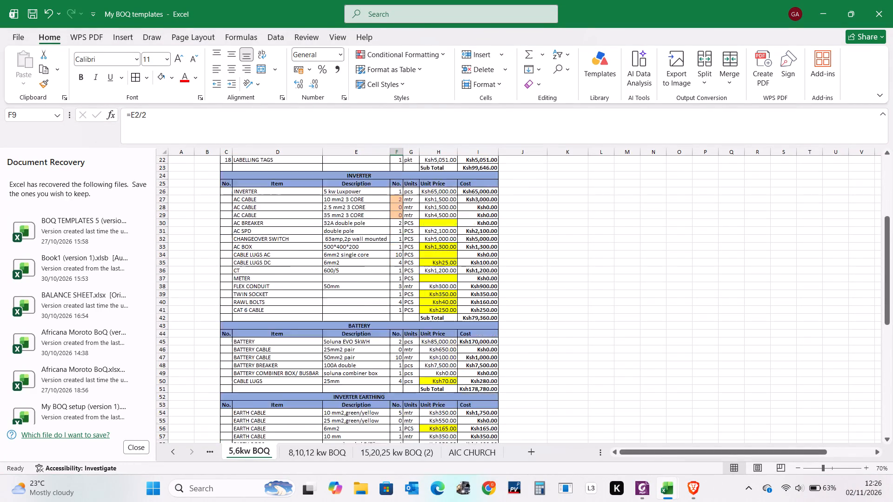
{"action": "scroll", "coordinate": [444, 373], "scroll_direction": "down", "scroll_amount": 13}
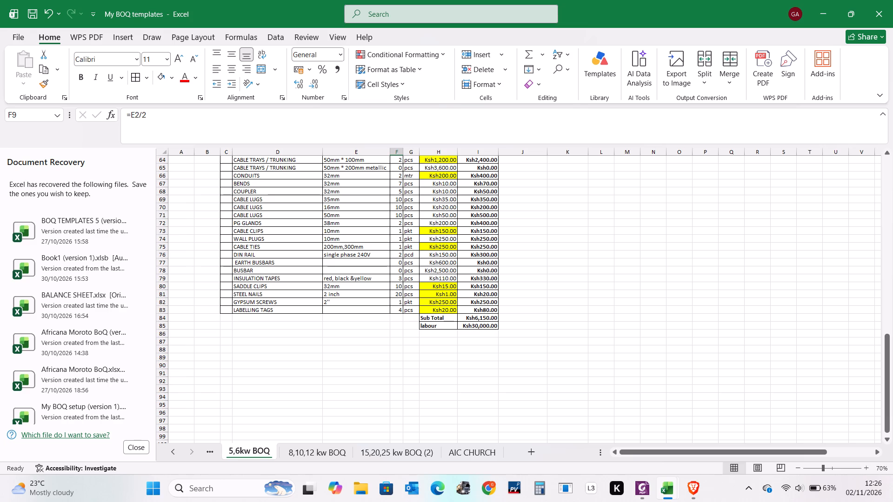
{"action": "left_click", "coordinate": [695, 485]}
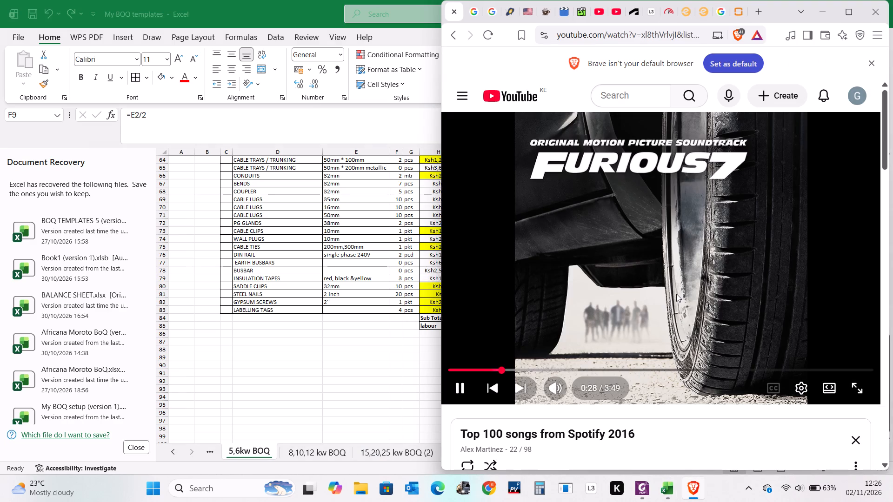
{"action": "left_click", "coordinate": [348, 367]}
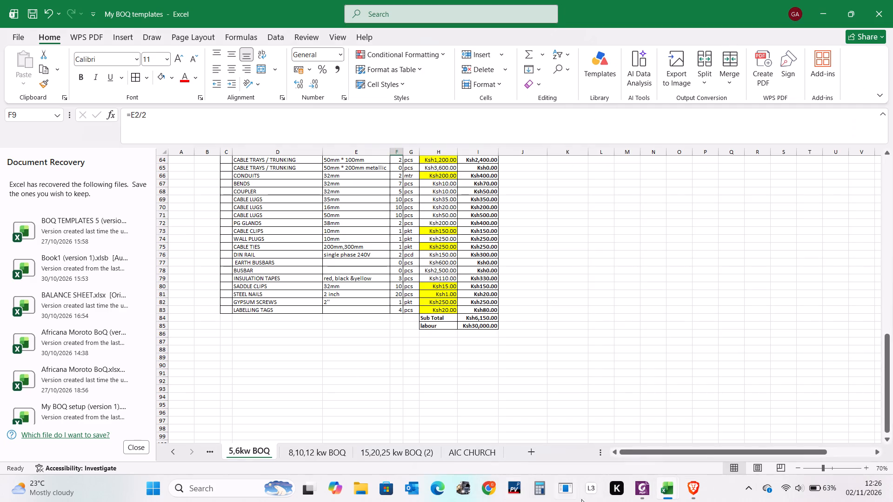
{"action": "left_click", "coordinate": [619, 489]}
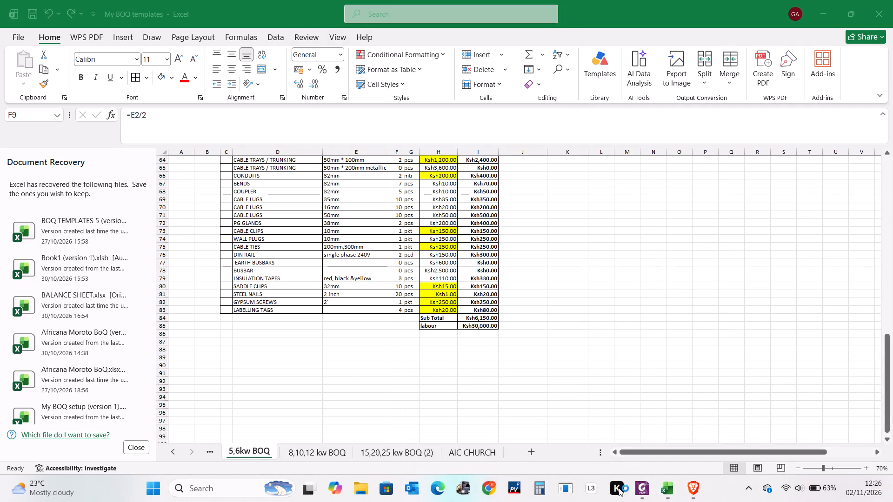
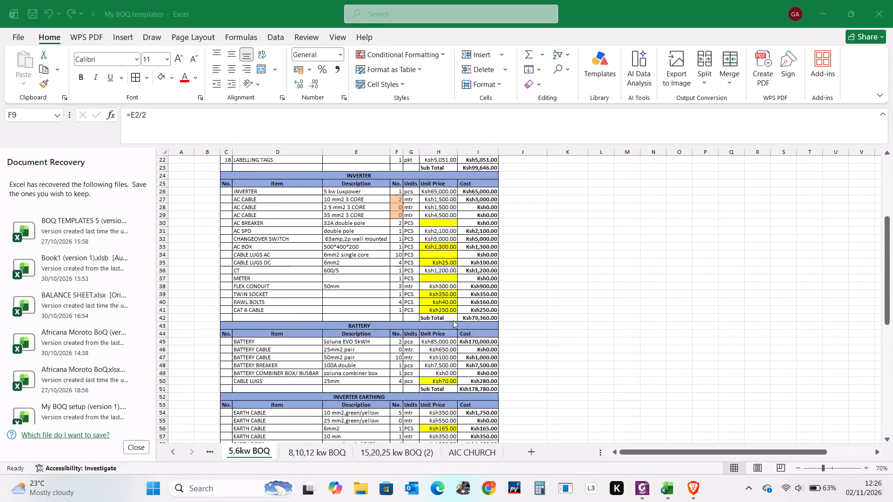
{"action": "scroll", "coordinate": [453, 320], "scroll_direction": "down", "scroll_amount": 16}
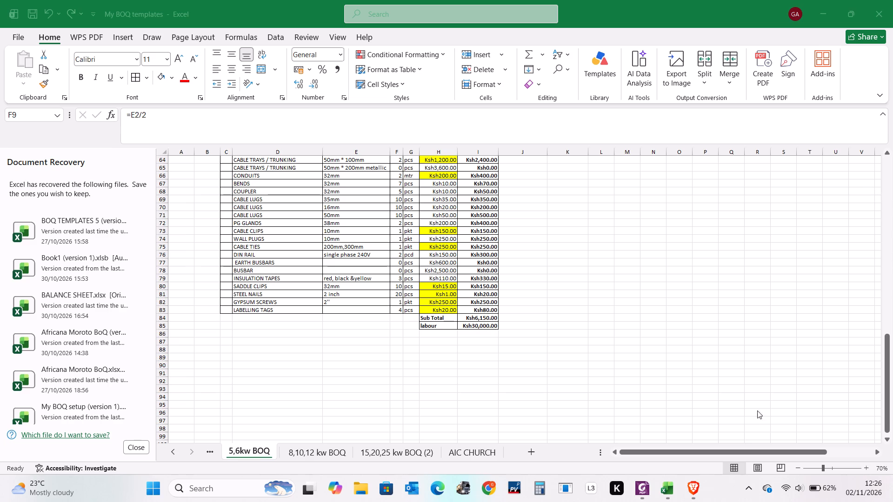
Switch to the Brave browser and pause the YouTube video.
{"action": "left_click", "coordinate": [695, 492]}
{"action": "left_click", "coordinate": [668, 236]}
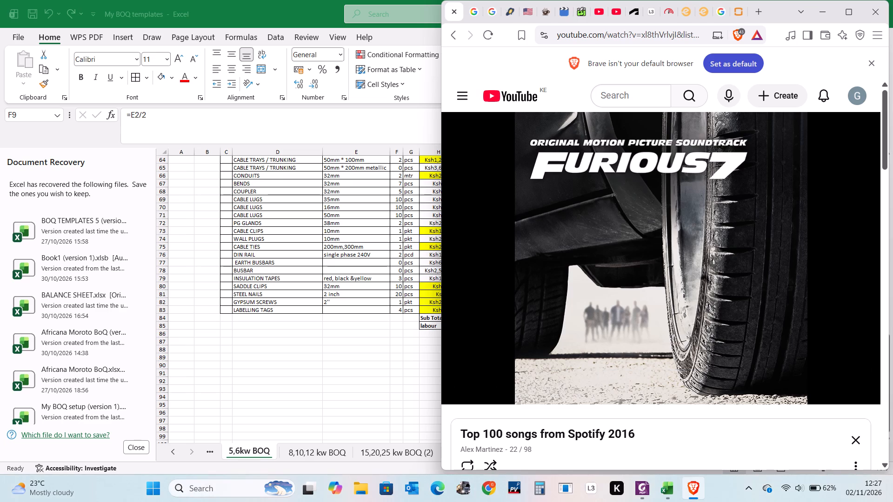
Return to the Excel workbook and review the 5,6kw BOQ sections from PANELS through CABLE MANAGEMENT.
{"action": "left_click", "coordinate": [309, 370]}
{"action": "scroll", "coordinate": [558, 287], "scroll_direction": "up", "scroll_amount": 8}
{"action": "scroll", "coordinate": [513, 325], "scroll_direction": "up", "scroll_amount": 8}
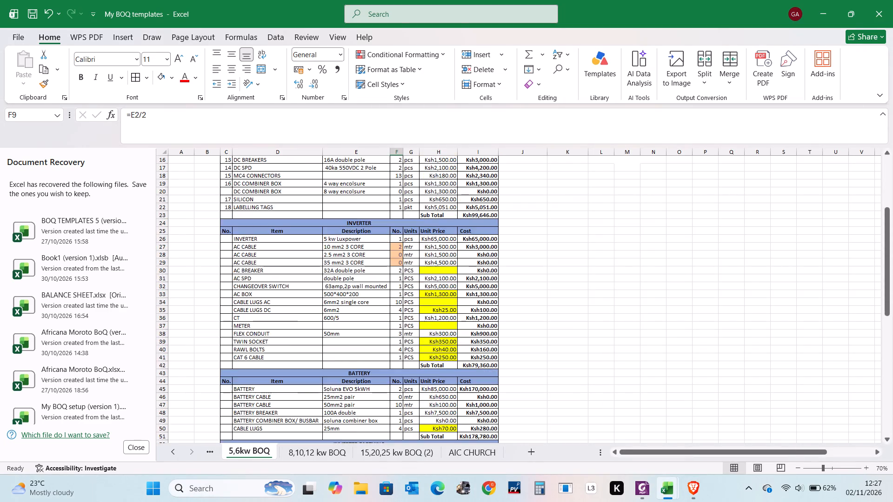
{"action": "scroll", "coordinate": [516, 330], "scroll_direction": "up", "scroll_amount": 13}
{"action": "scroll", "coordinate": [516, 330], "scroll_direction": "down", "scroll_amount": 17}
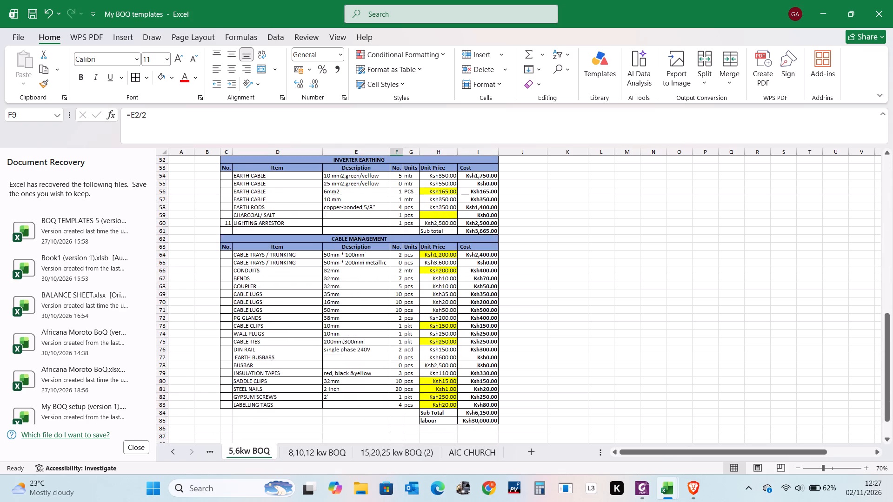
{"action": "scroll", "coordinate": [531, 356], "scroll_direction": "down", "scroll_amount": 6}
{"action": "scroll", "coordinate": [483, 246], "scroll_direction": "up", "scroll_amount": 17}
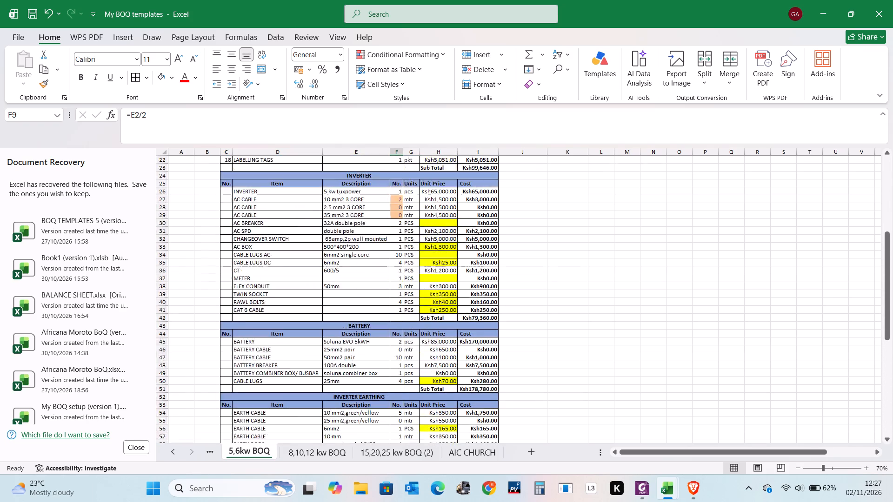
{"action": "scroll", "coordinate": [510, 268], "scroll_direction": "up", "scroll_amount": 7}
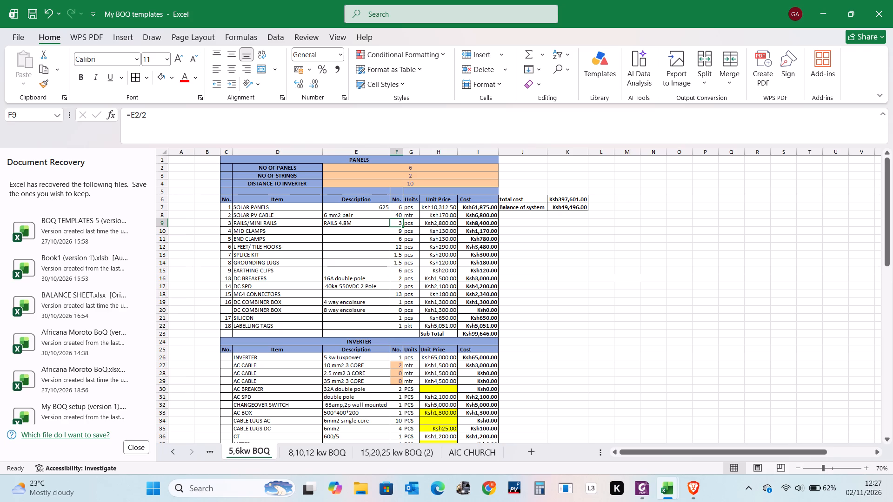
Set the LABELLING TAGS quantity in the PANELS section to 0.
{"action": "left_click", "coordinate": [396, 327]}
{"action": "double_click", "coordinate": [396, 327]}
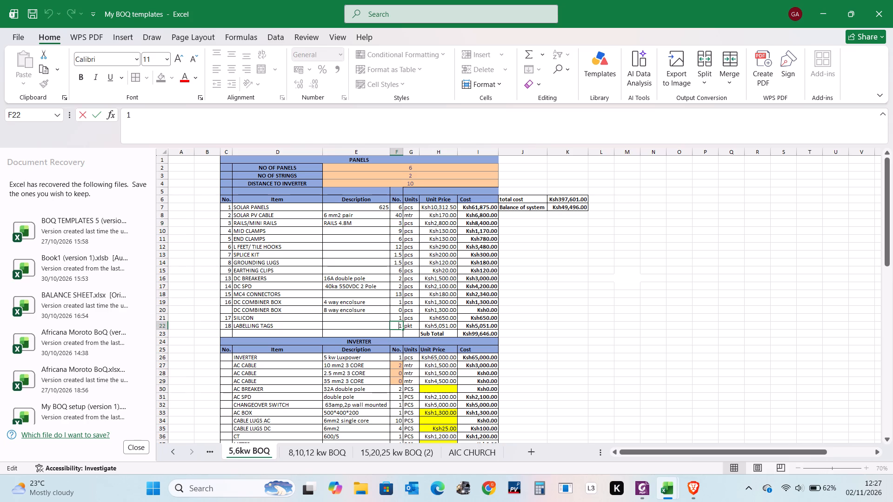
{"action": "key", "text": "Right"}
{"action": "key", "text": "BackSpace"}
{"action": "key", "text": "0"}
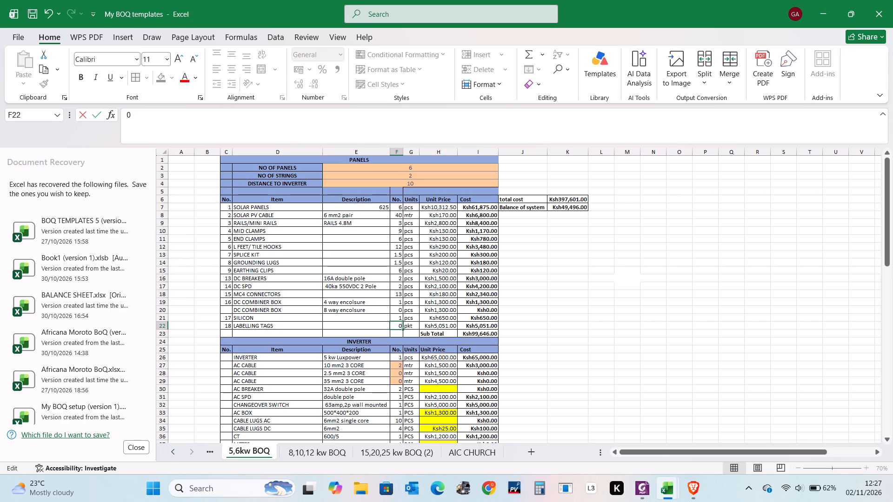
{"action": "left_click", "coordinate": [449, 261]}
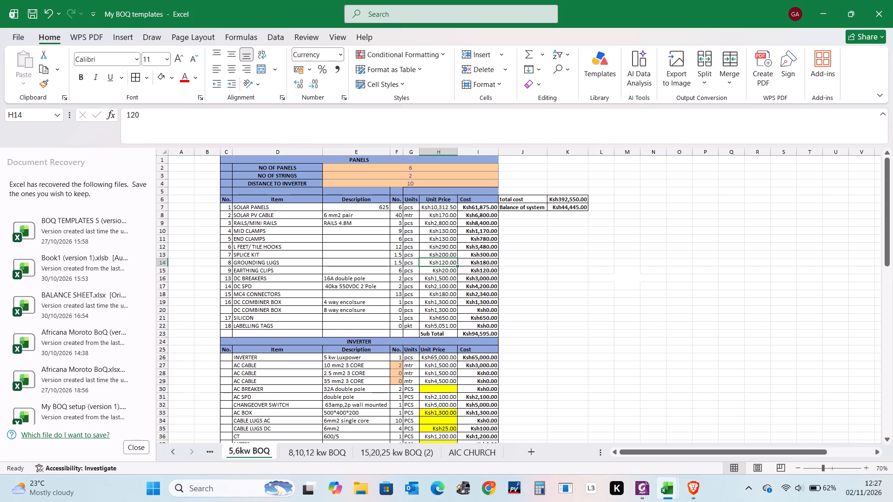
Hide the LABELLING TAGS row at the end of the PANELS section.
{"action": "left_click", "coordinate": [161, 324]}
{"action": "right_click", "coordinate": [161, 324]}
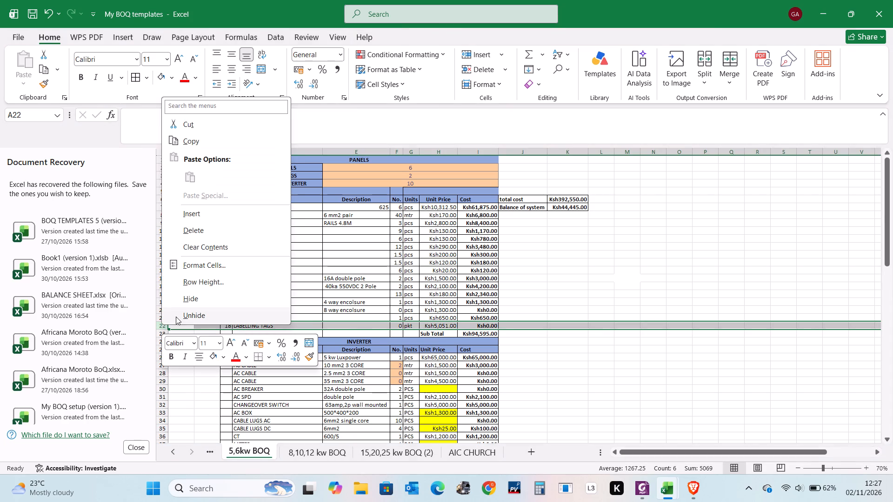
{"action": "left_click", "coordinate": [184, 294]}
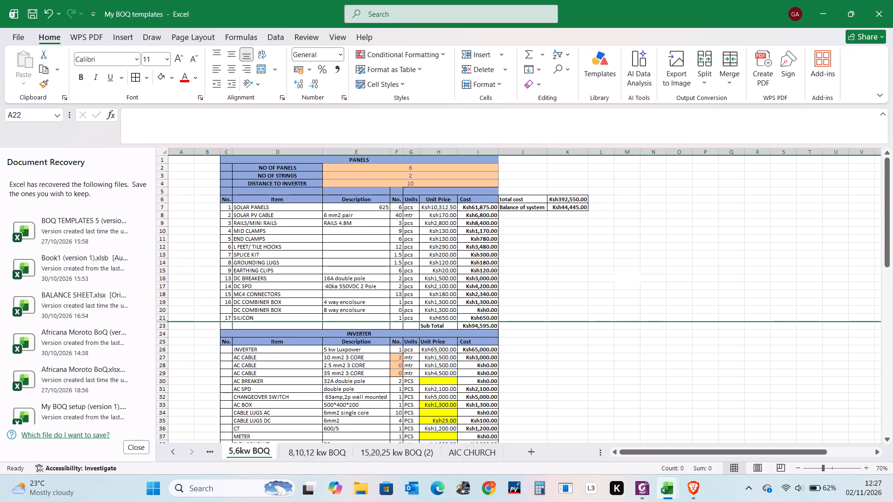
Select the entire RAWL BOLTS row in the INVERTER section and open its row options.
{"action": "scroll", "coordinate": [256, 337], "scroll_direction": "down", "scroll_amount": 3}
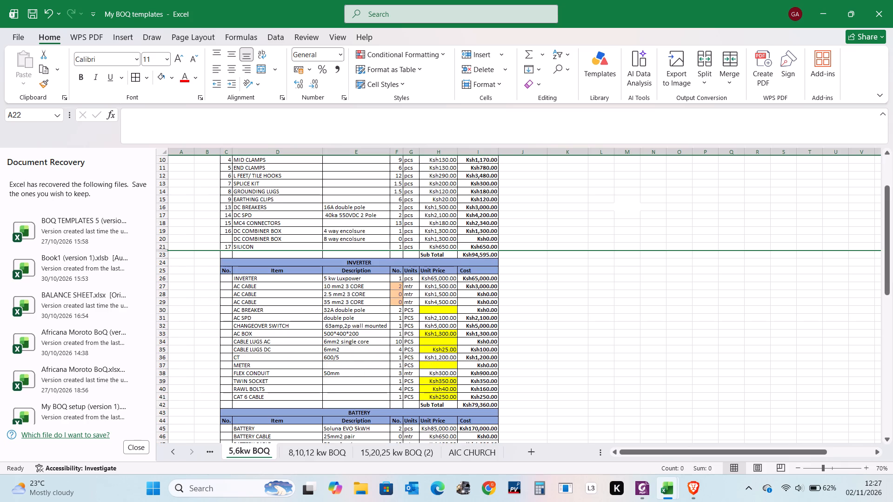
{"action": "left_click", "coordinate": [167, 390]}
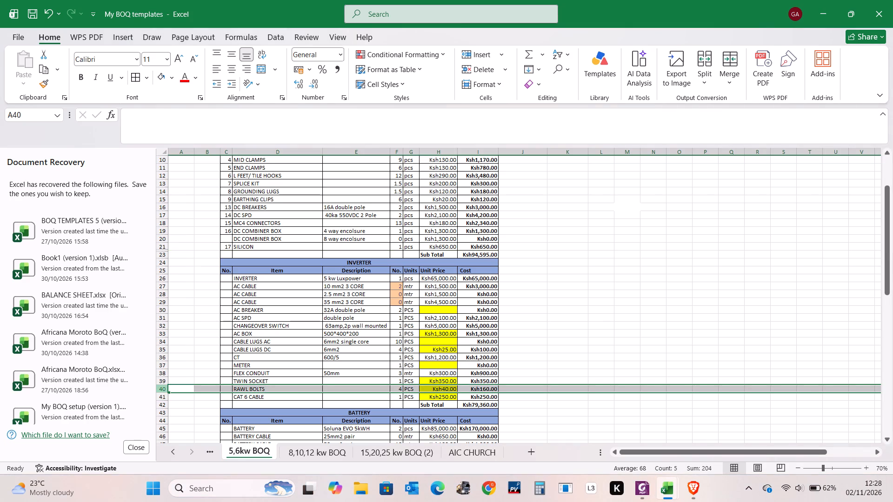
{"action": "left_click", "coordinate": [161, 390]}
{"action": "right_click", "coordinate": [163, 390]}
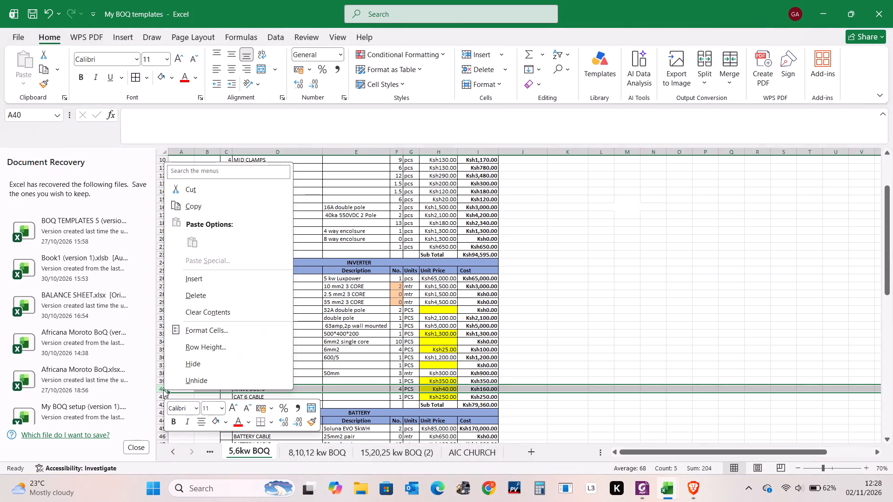
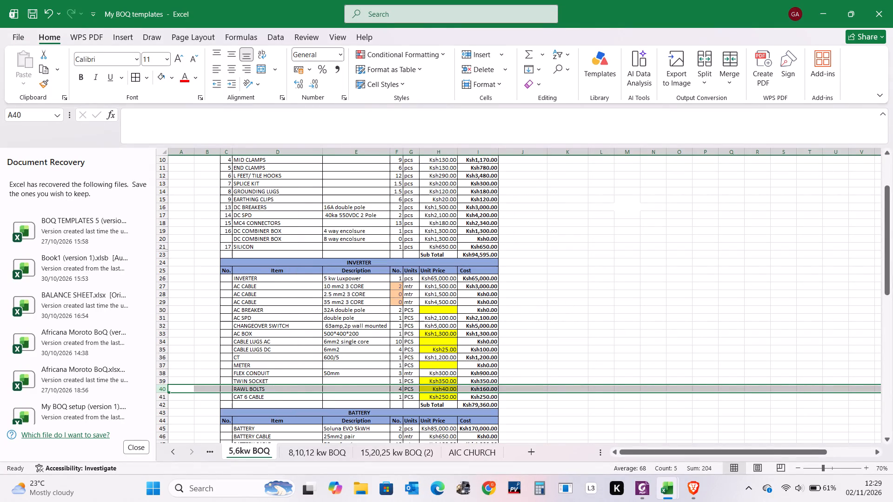
Hide the CT row (600/5) in the INVERTER section of the 5,6kw BOQ sheet.
{"action": "scroll", "coordinate": [473, 341], "scroll_direction": "down", "scroll_amount": 2}
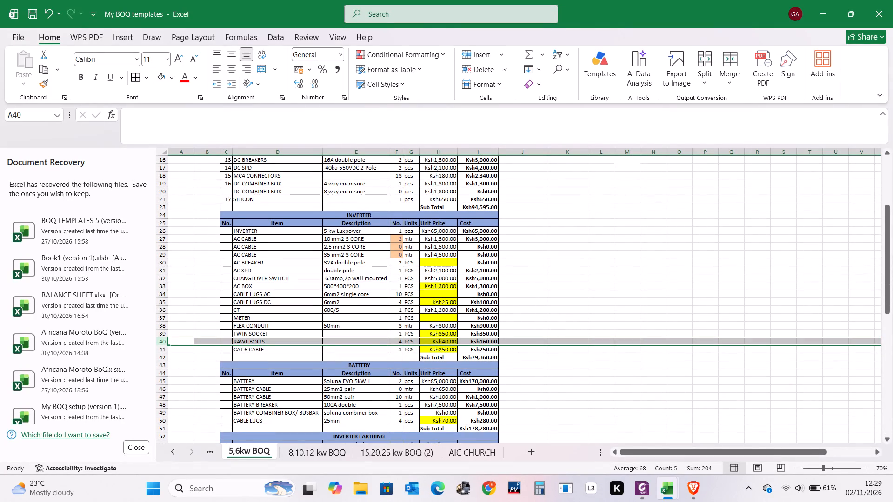
{"action": "left_click", "coordinate": [264, 309]}
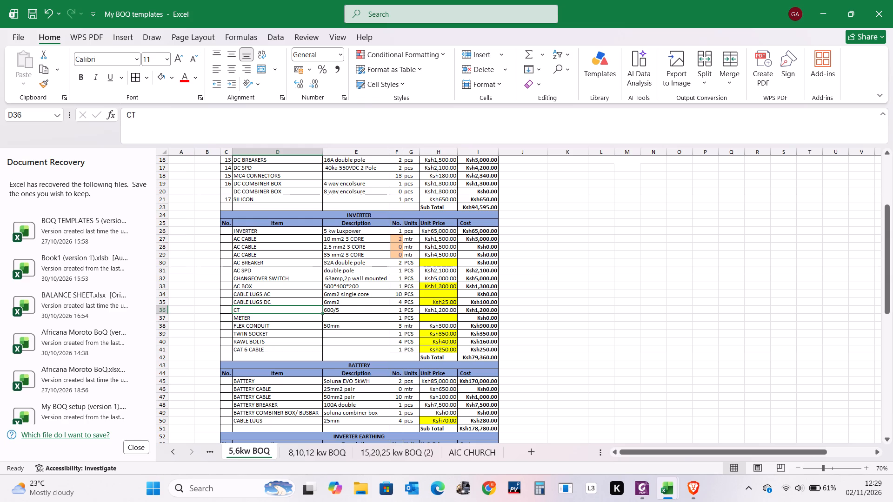
{"action": "left_click", "coordinate": [162, 311]}
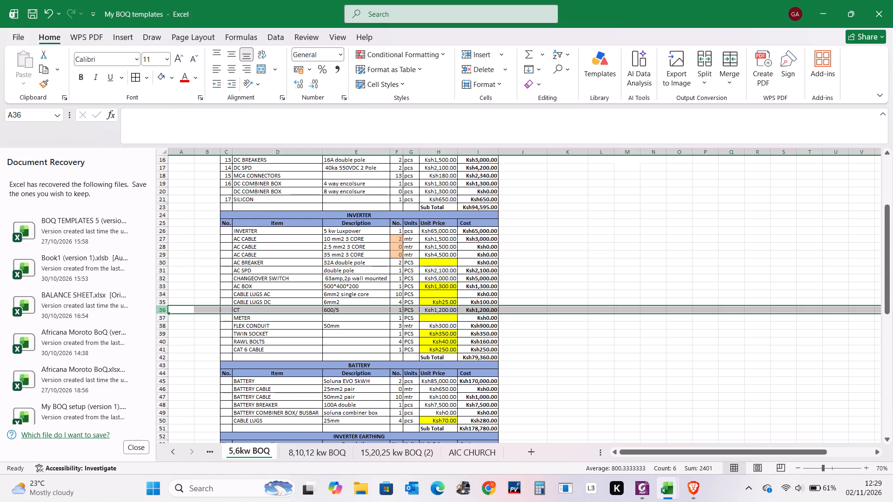
{"action": "left_click", "coordinate": [164, 310]}
{"action": "right_click", "coordinate": [164, 310]}
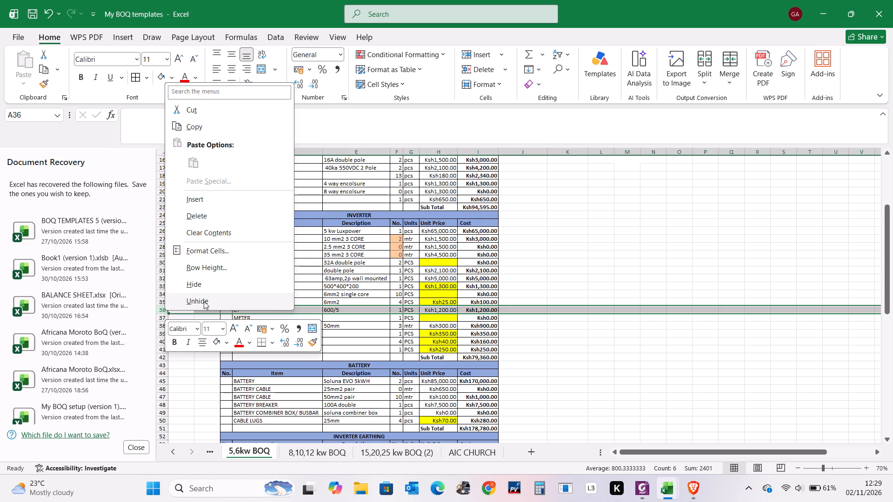
{"action": "left_click", "coordinate": [210, 289]}
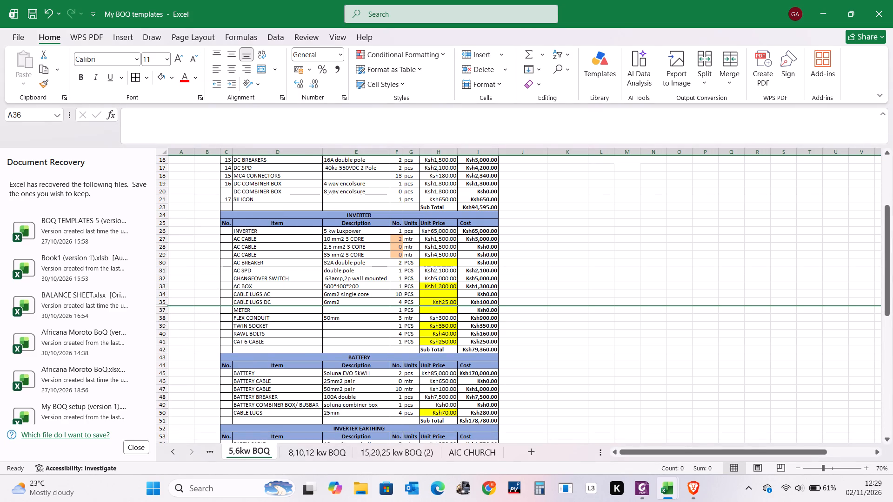
Hide the METER row in the INVERTER section.
{"action": "left_click", "coordinate": [163, 311]}
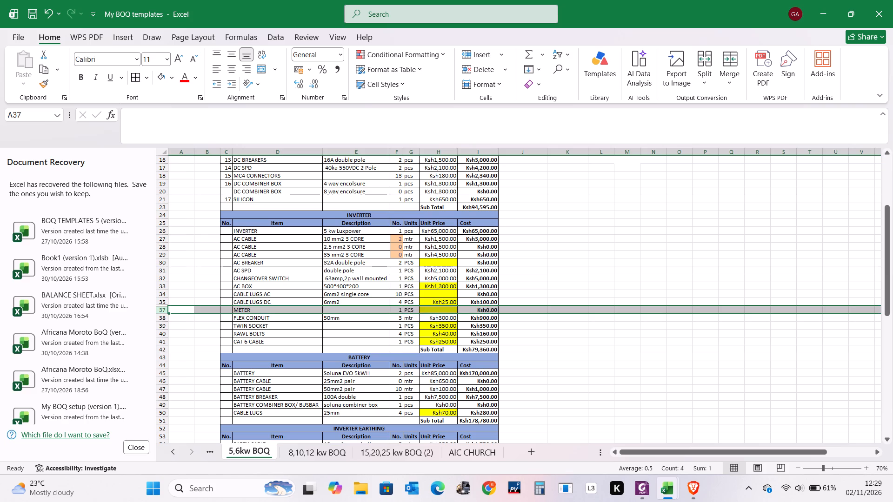
{"action": "right_click", "coordinate": [162, 309]}
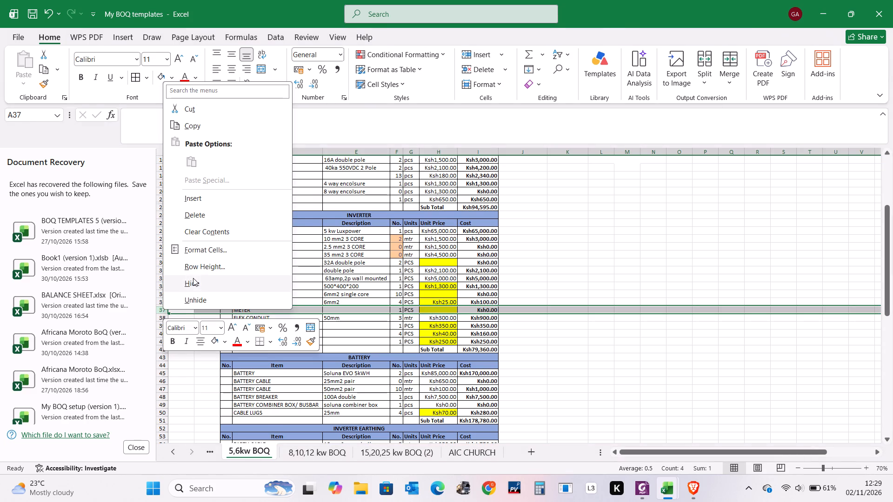
{"action": "left_click", "coordinate": [194, 282]}
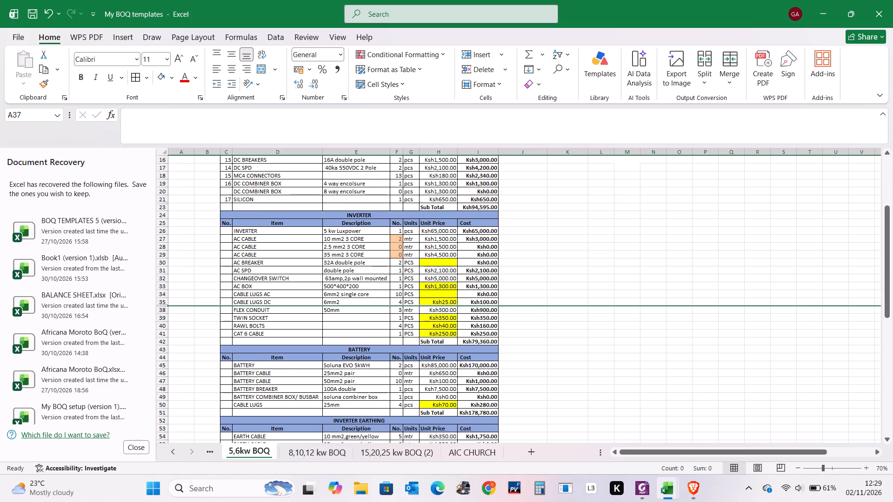
Review the remaining item rows from the INVERTER section through CABLE MANAGEMENT.
{"action": "scroll", "coordinate": [358, 314], "scroll_direction": "down", "scroll_amount": 3}
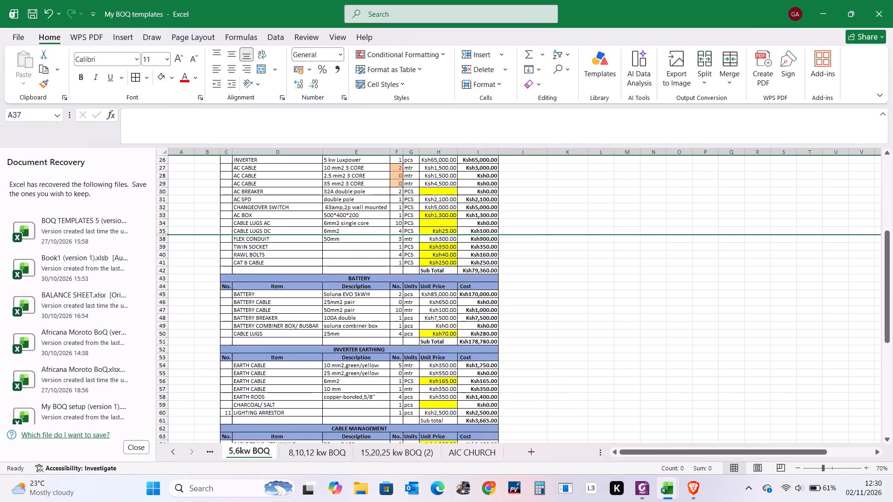
{"action": "scroll", "coordinate": [360, 315], "scroll_direction": "down", "scroll_amount": 8}
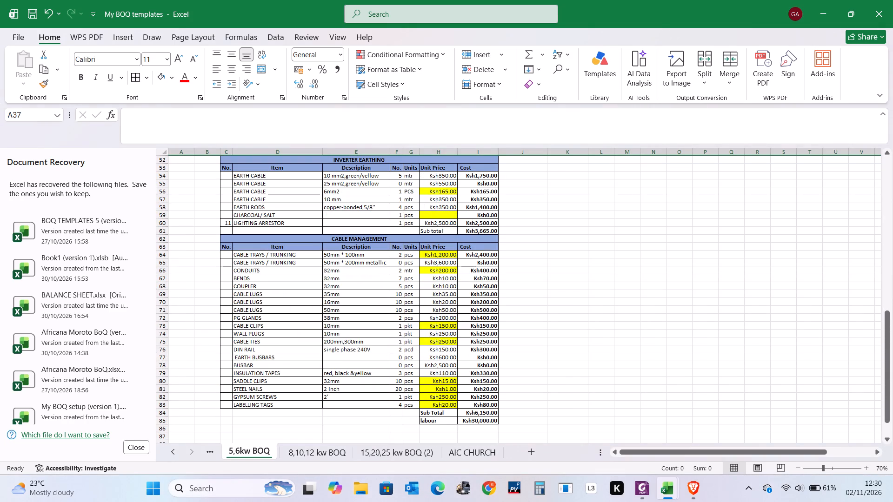
{"action": "scroll", "coordinate": [316, 284], "scroll_direction": "up", "scroll_amount": 9}
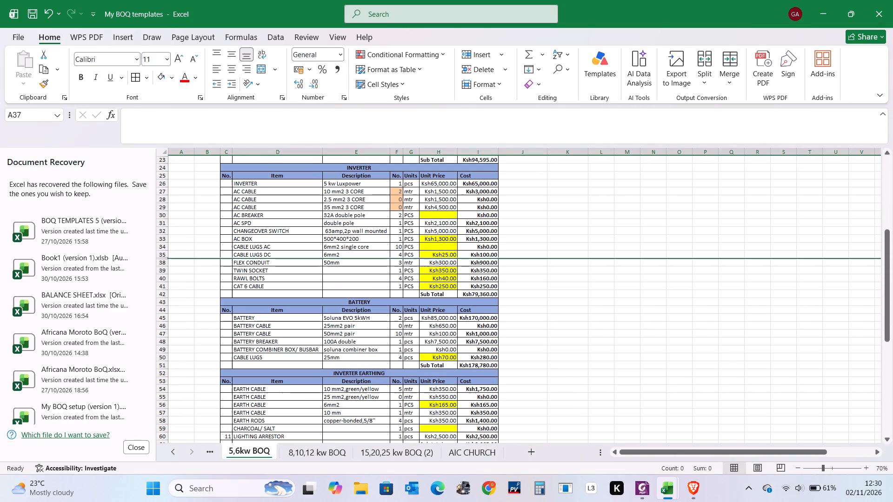
{"action": "scroll", "coordinate": [309, 334], "scroll_direction": "up", "scroll_amount": 1}
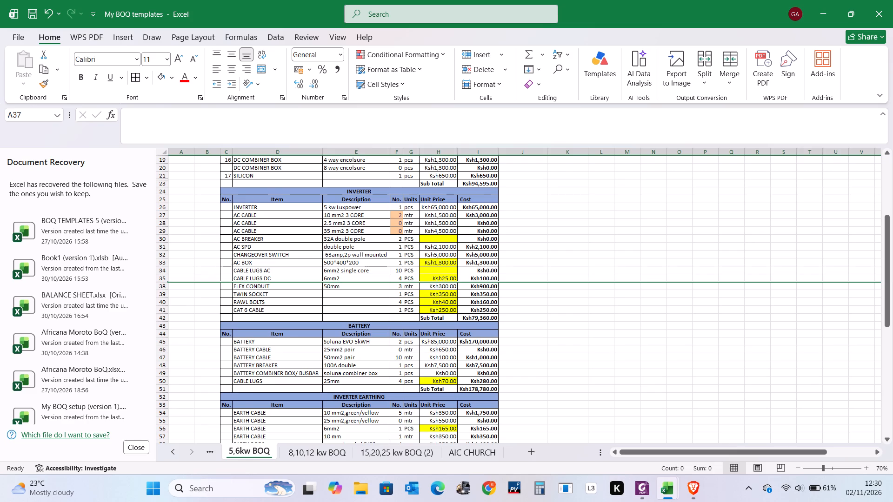
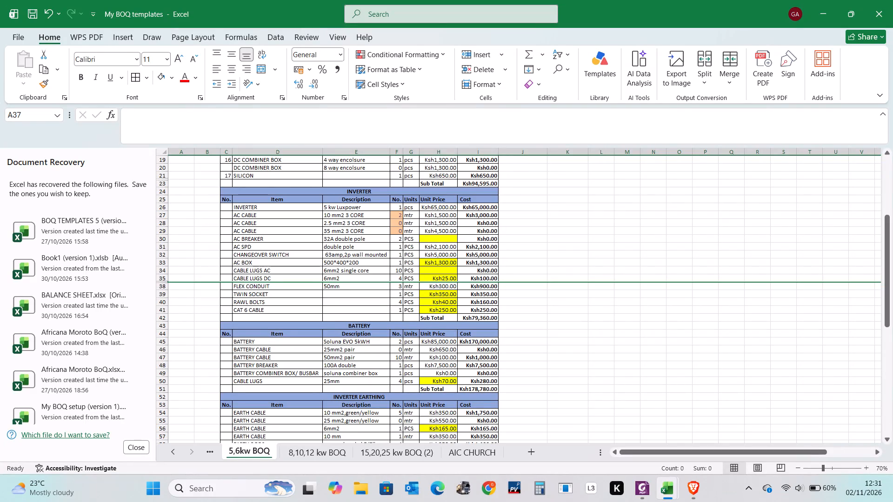
Select the AC SPD item cell in the INVERTER section of the 5,6kw BOQ sheet.
{"action": "left_click", "coordinate": [262, 245]}
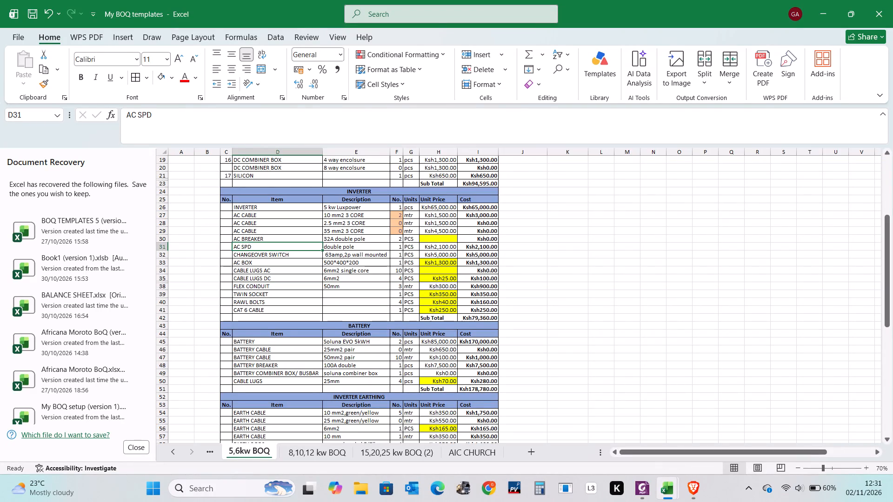
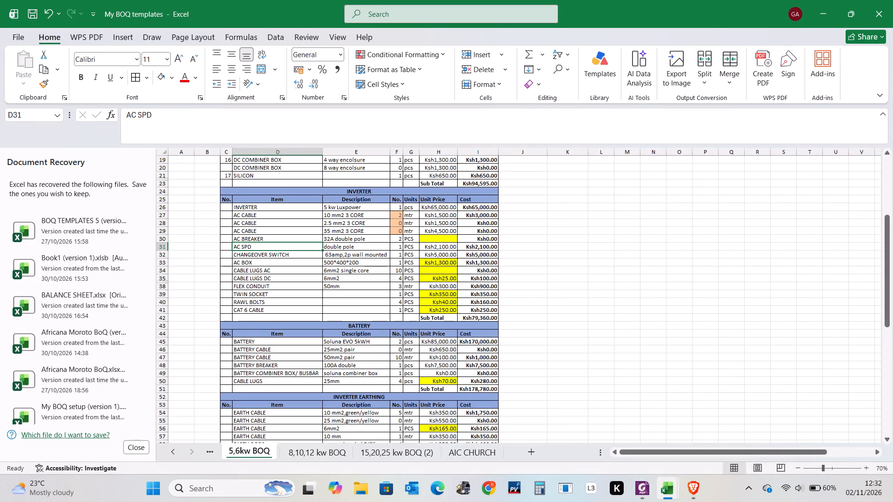
Review the AC breaker description, the DC breaker item and description, and the DC SPD quantity formula in the 5,6kw BOQ sheet.
{"action": "left_click", "coordinate": [375, 241]}
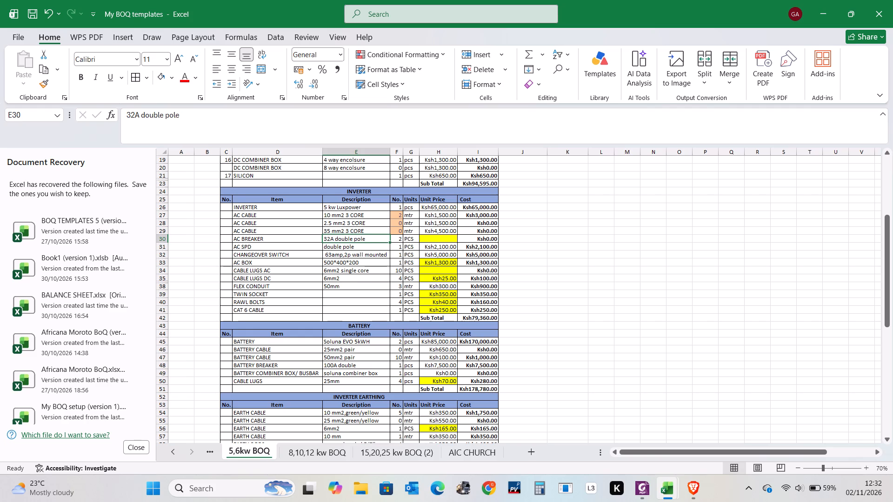
{"action": "scroll", "coordinate": [340, 265], "scroll_direction": "up", "scroll_amount": 3}
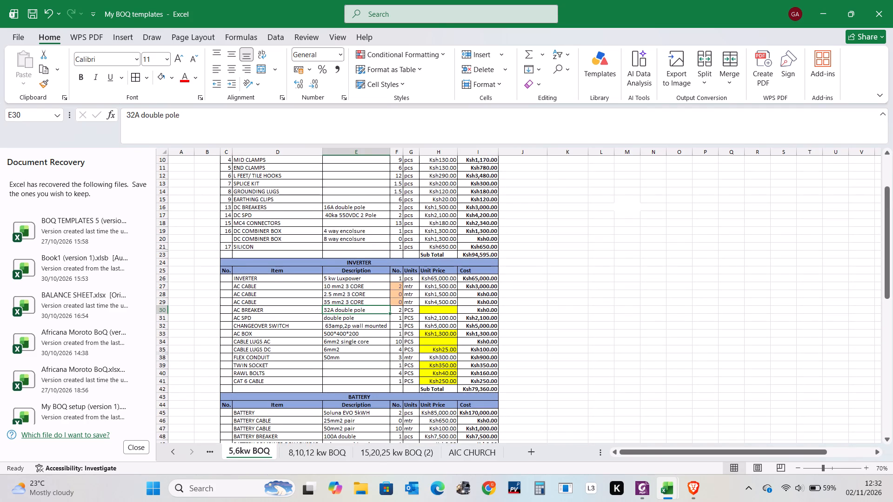
{"action": "scroll", "coordinate": [318, 243], "scroll_direction": "up", "scroll_amount": 2}
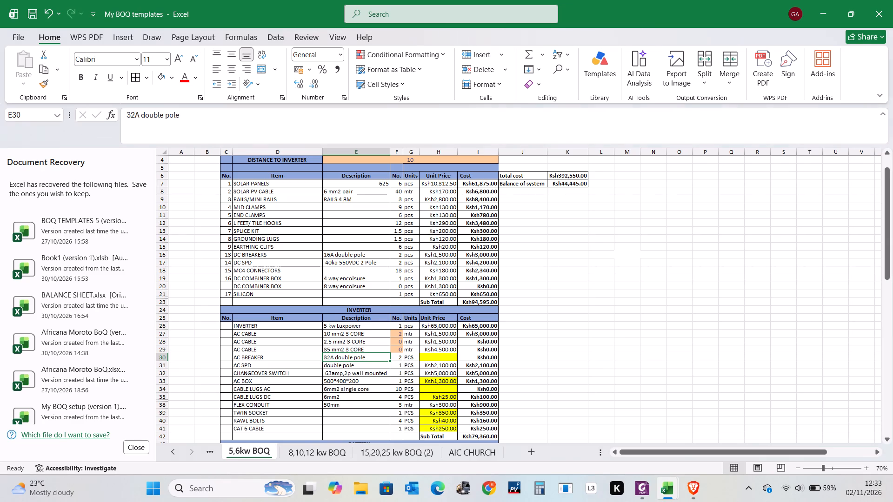
{"action": "left_click", "coordinate": [270, 256]}
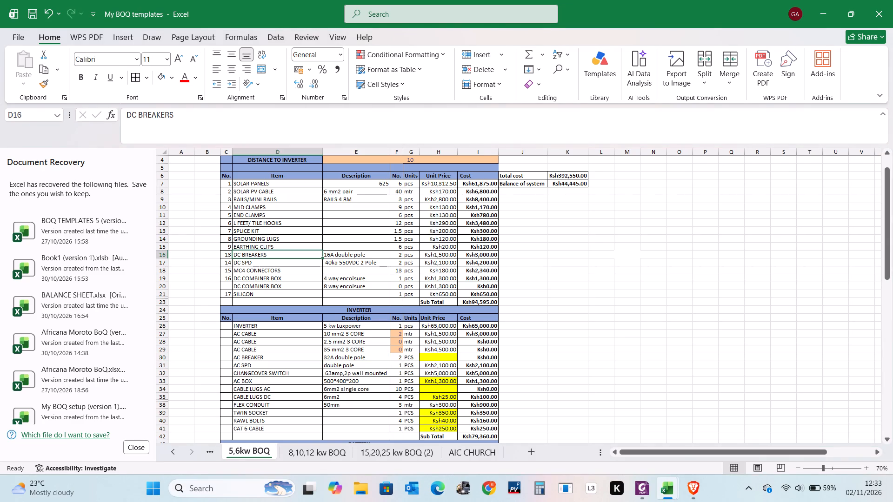
{"action": "left_click", "coordinate": [356, 254]}
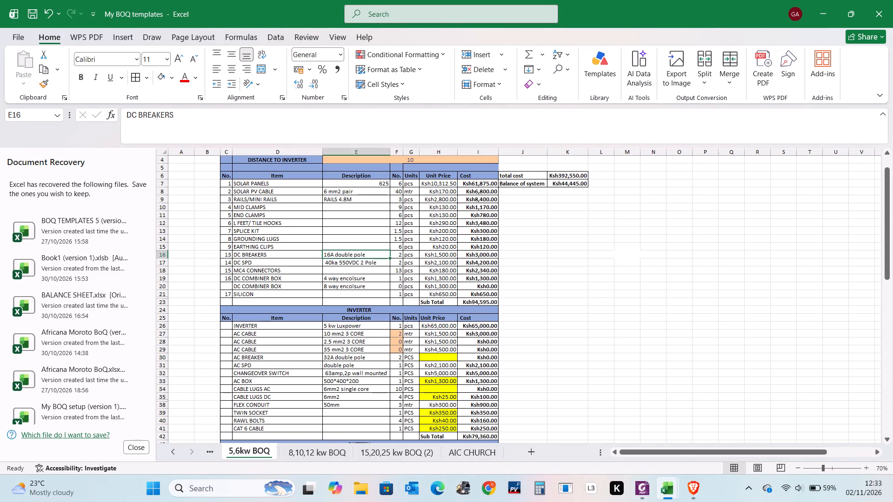
{"action": "left_click", "coordinate": [400, 258]}
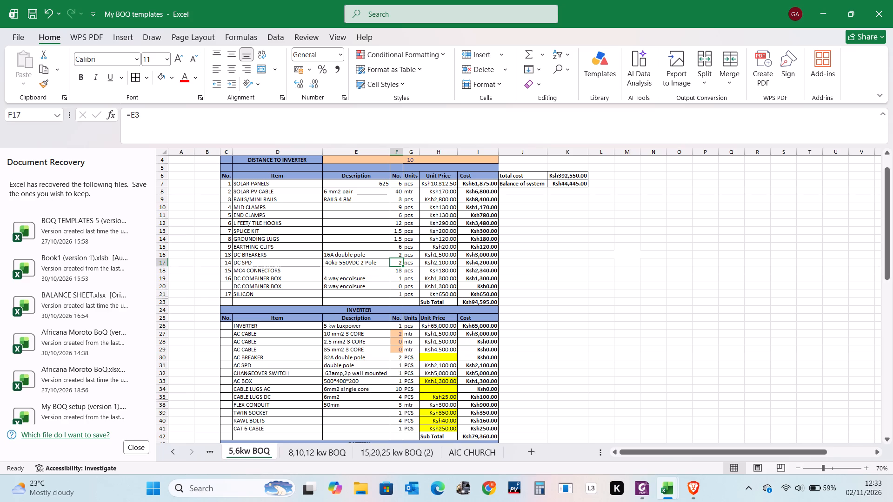
{"action": "scroll", "coordinate": [332, 332], "scroll_direction": "down", "scroll_amount": 3}
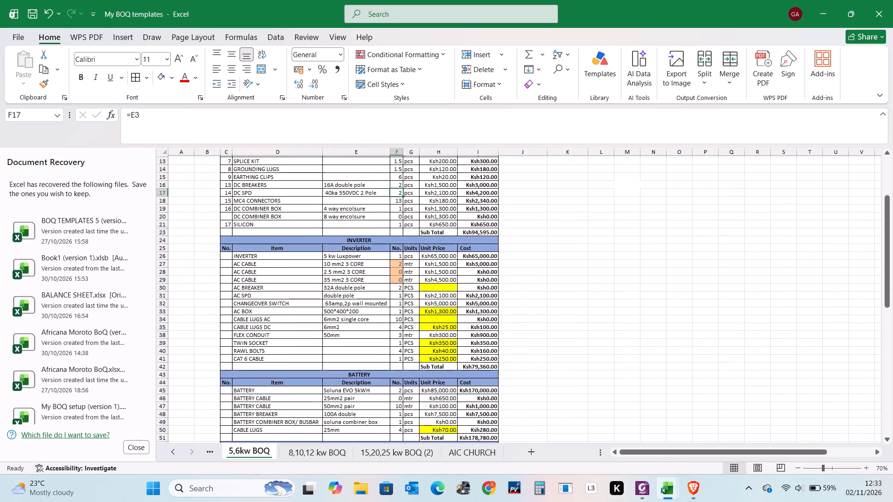
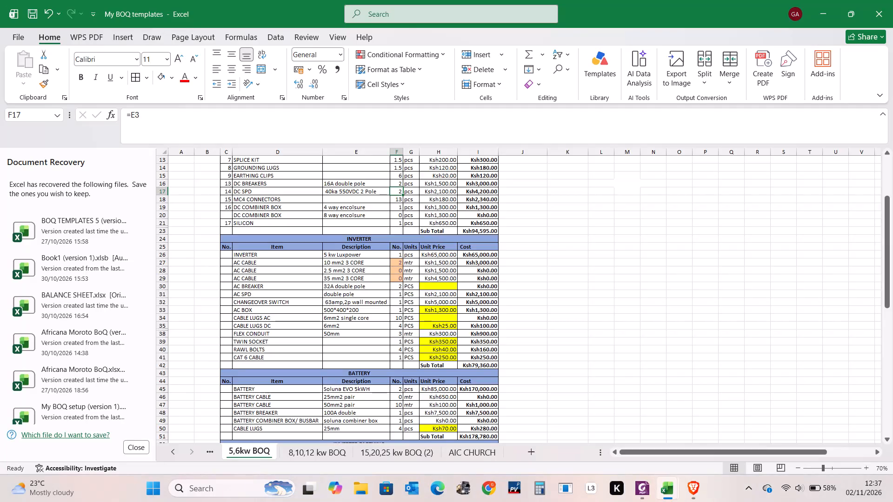
Review the inverter, battery, inverter earthing and cable management sections of the 5,6kw BOQ sheet down to the labour row.
{"action": "scroll", "coordinate": [393, 272], "scroll_direction": "down", "scroll_amount": 5}
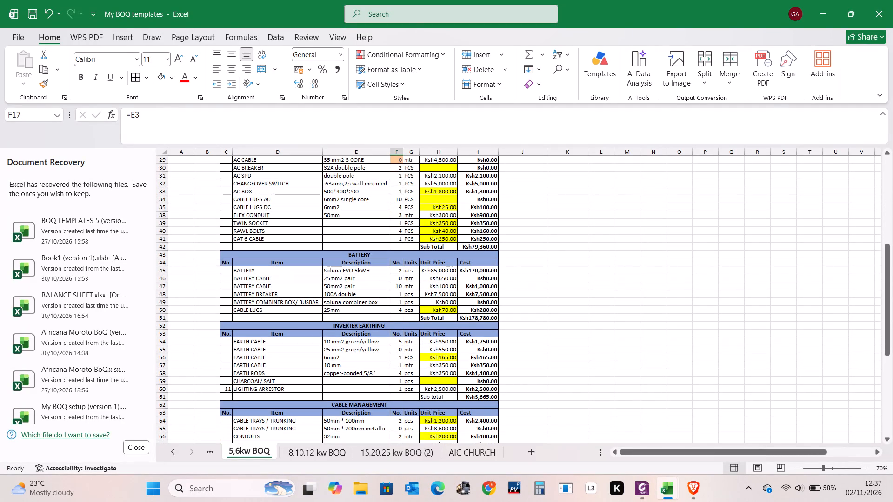
{"action": "scroll", "coordinate": [296, 246], "scroll_direction": "down", "scroll_amount": 2}
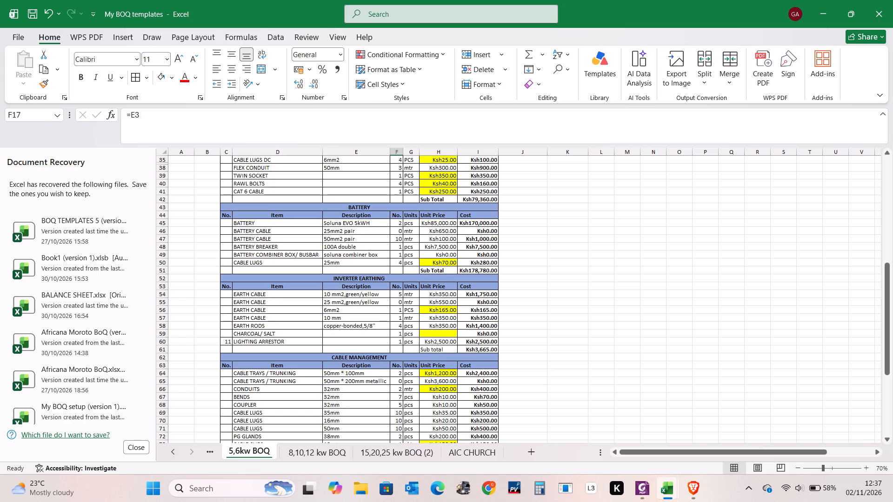
{"action": "scroll", "coordinate": [424, 324], "scroll_direction": "down", "scroll_amount": 5}
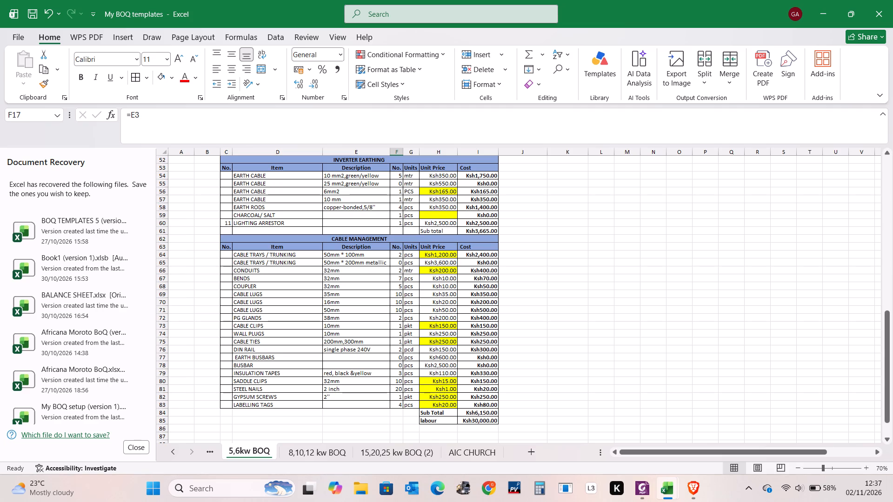
{"action": "scroll", "coordinate": [315, 330], "scroll_direction": "down", "scroll_amount": 3}
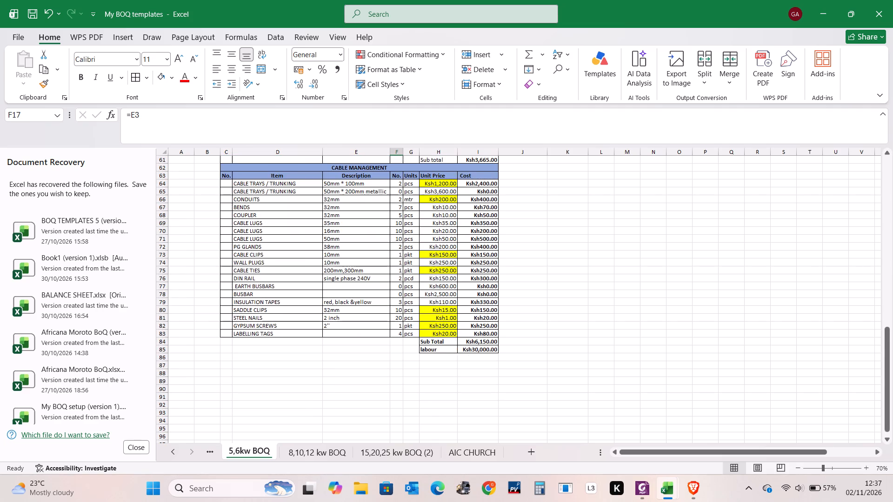
{"action": "scroll", "coordinate": [327, 334], "scroll_direction": "down", "scroll_amount": 4}
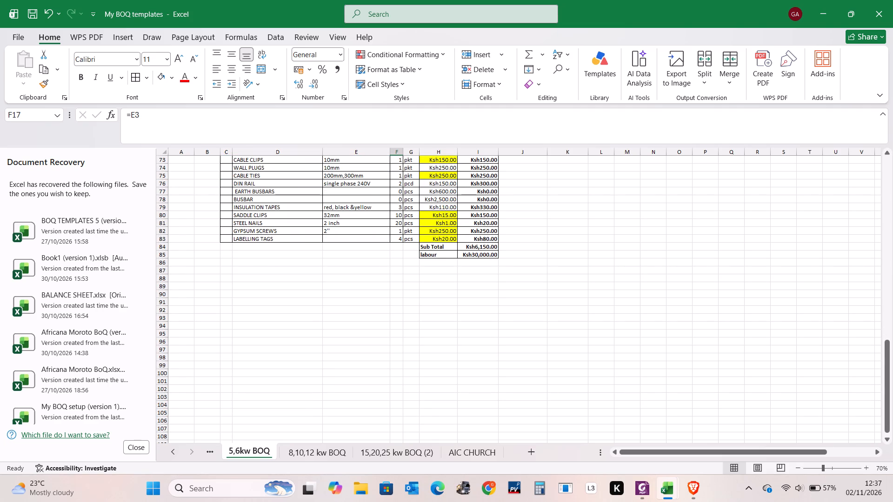
{"action": "scroll", "coordinate": [390, 329], "scroll_direction": "down", "scroll_amount": 2}
{"action": "scroll", "coordinate": [401, 341], "scroll_direction": "up", "scroll_amount": 5}
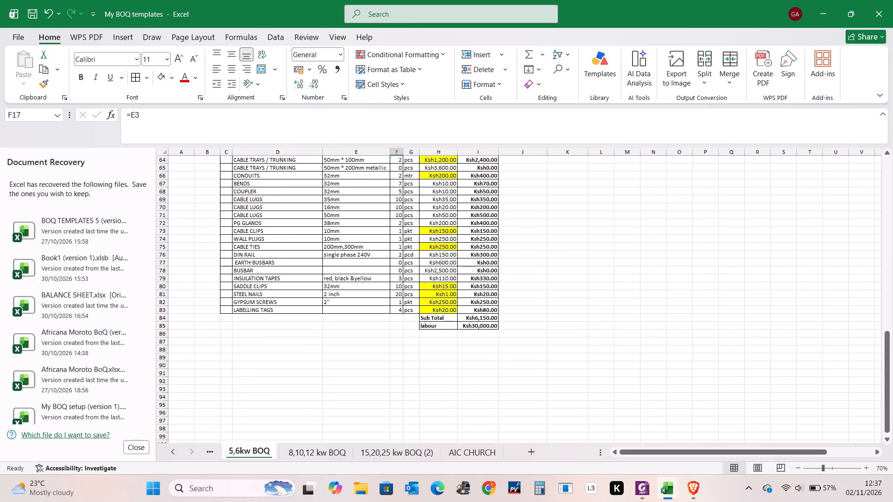
{"action": "scroll", "coordinate": [401, 341], "scroll_direction": "up", "scroll_amount": 5}
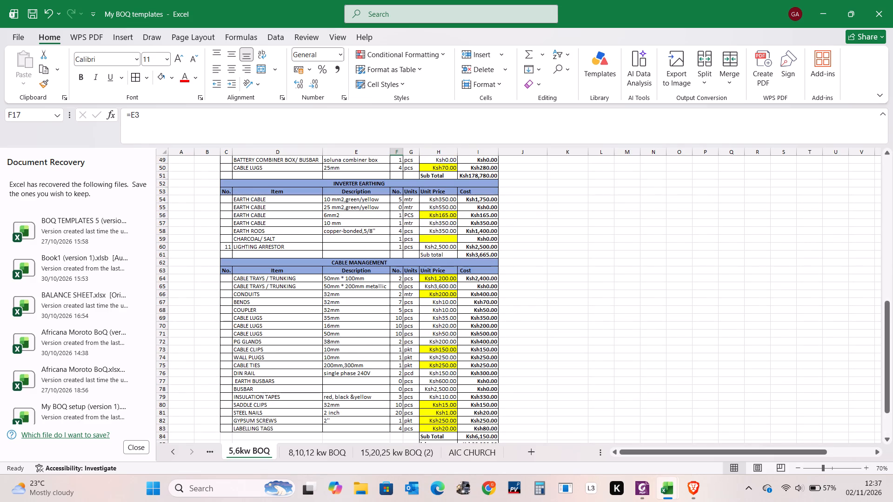
{"action": "scroll", "coordinate": [315, 231], "scroll_direction": "up", "scroll_amount": 6}
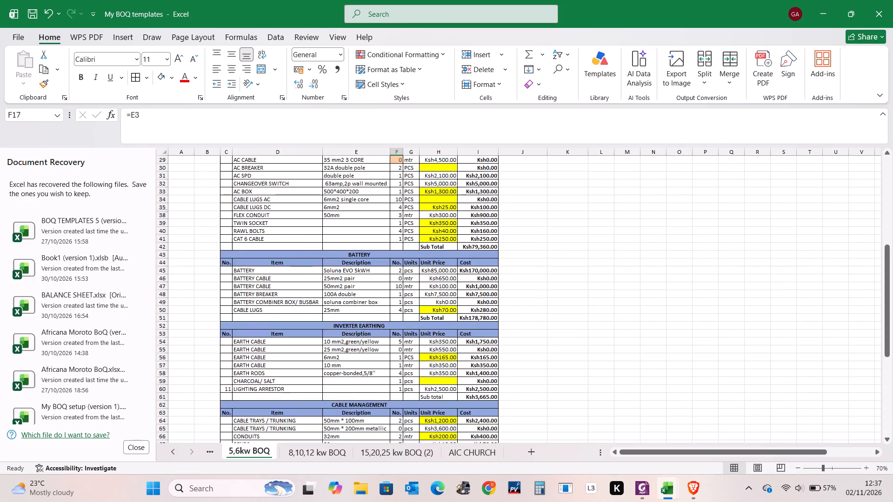
{"action": "scroll", "coordinate": [321, 237], "scroll_direction": "up", "scroll_amount": 12}
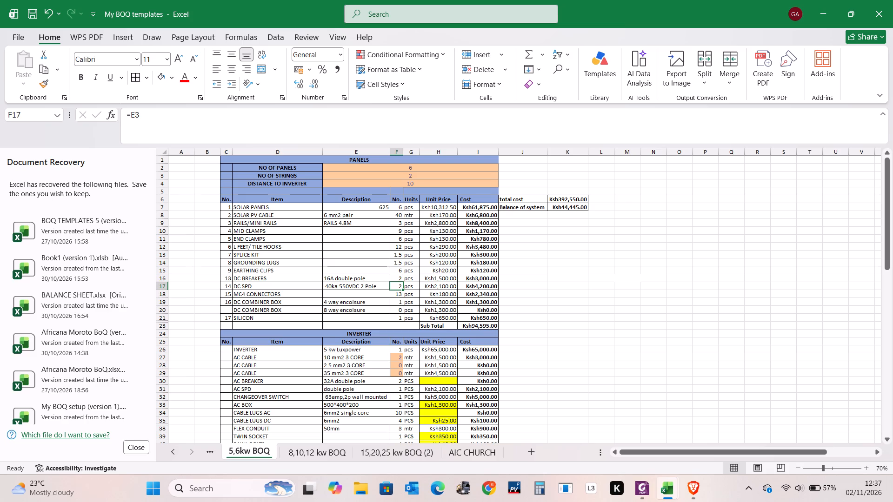
Check the cost formulas for the solar PV cable, the inverter subtotal and the battery section items, plus the battery breaker quantity.
{"action": "left_click", "coordinate": [486, 216]}
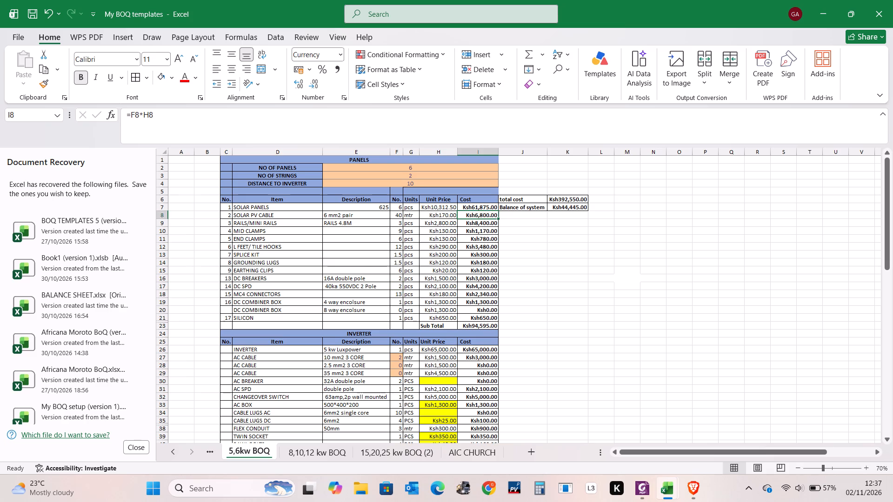
{"action": "scroll", "coordinate": [466, 304], "scroll_direction": "down", "scroll_amount": 4}
{"action": "left_click", "coordinate": [485, 364]}
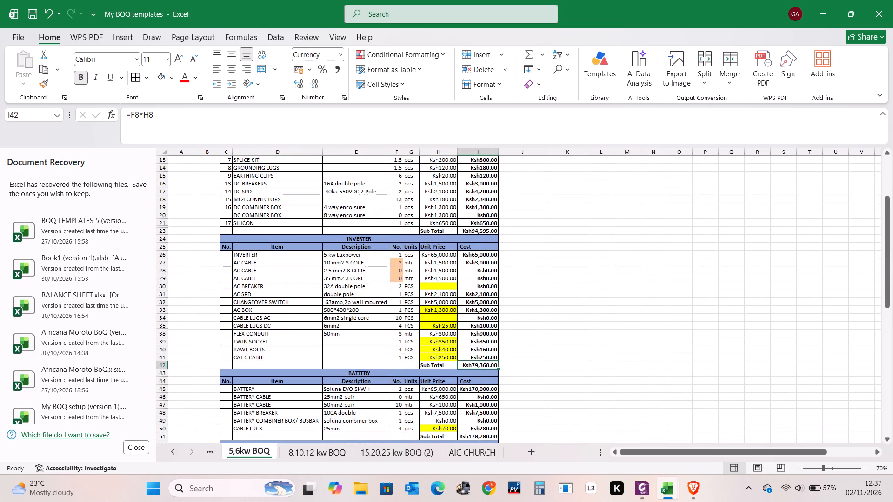
{"action": "scroll", "coordinate": [484, 363], "scroll_direction": "down", "scroll_amount": 5}
{"action": "left_click", "coordinate": [482, 305]}
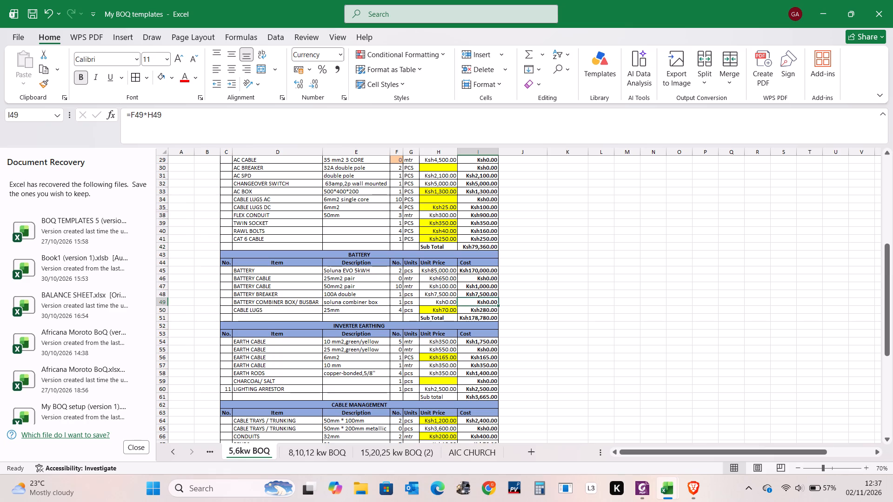
{"action": "left_click", "coordinate": [481, 311]}
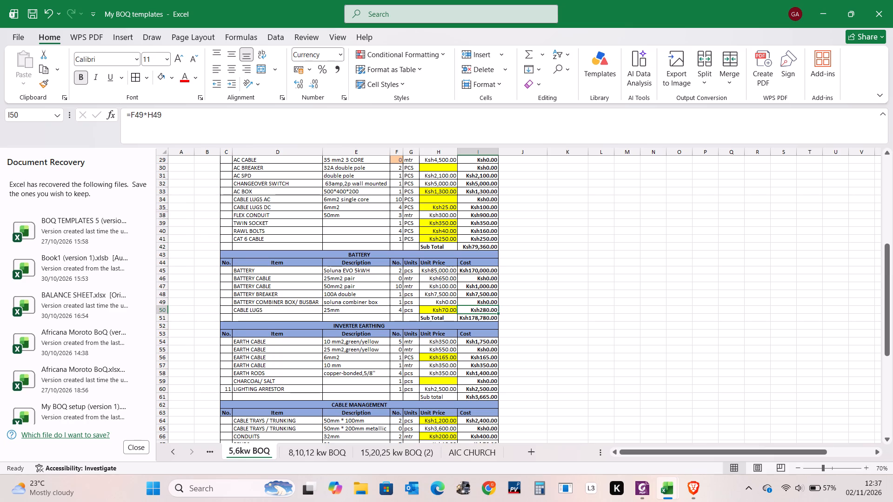
{"action": "left_click", "coordinate": [486, 292]}
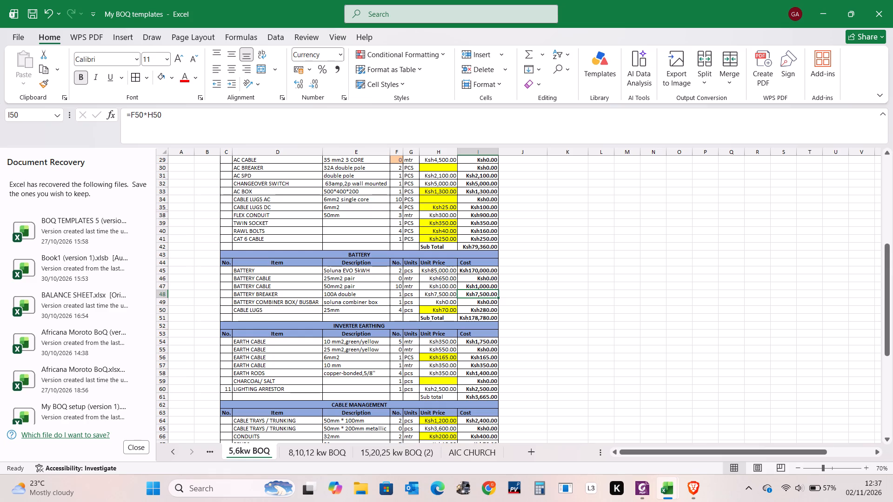
{"action": "left_click", "coordinate": [393, 294]}
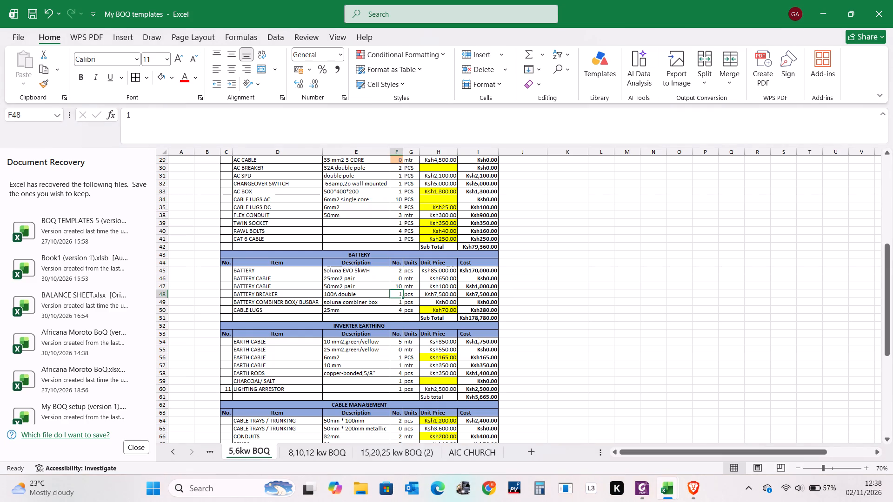
{"action": "left_click", "coordinate": [482, 288]}
{"action": "left_click", "coordinate": [489, 273]}
{"action": "left_click", "coordinate": [490, 268]}
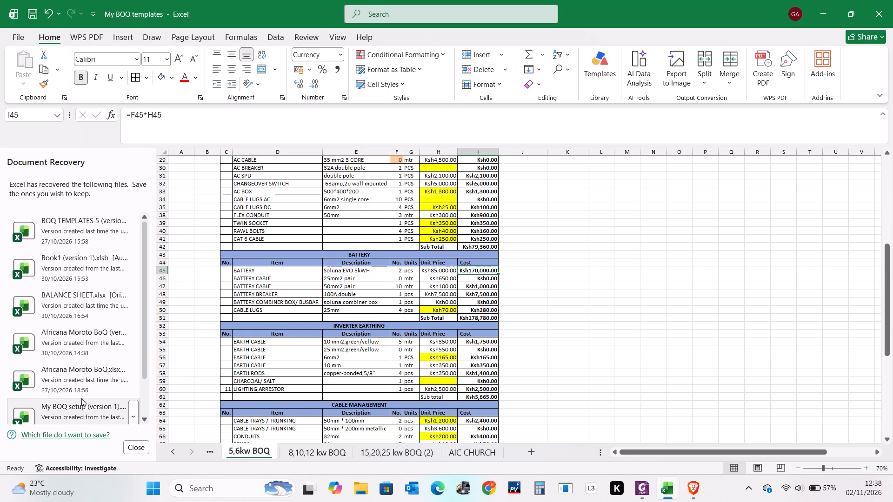
Inspect the total cost and balance of system formulas, tracing the total cost references through the section subtotals and labour.
{"action": "scroll", "coordinate": [480, 345], "scroll_direction": "up", "scroll_amount": 14}
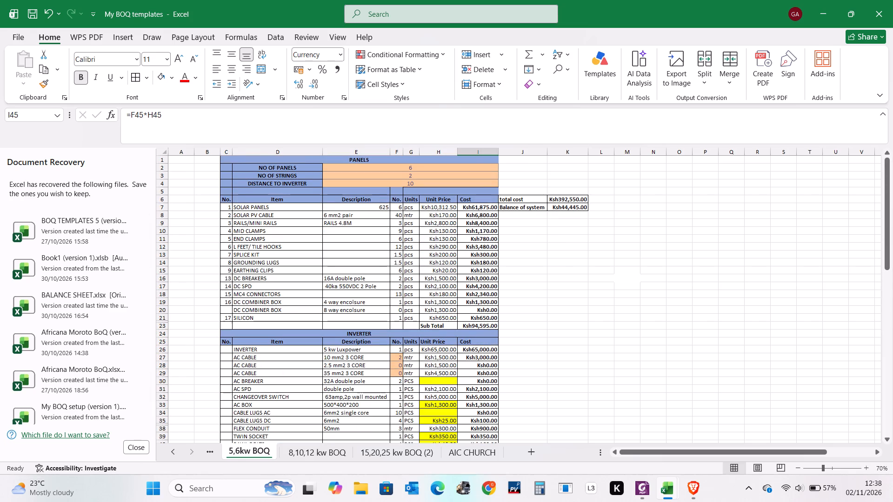
{"action": "scroll", "coordinate": [488, 352], "scroll_direction": "up", "scroll_amount": 1}
{"action": "left_click", "coordinate": [573, 198]}
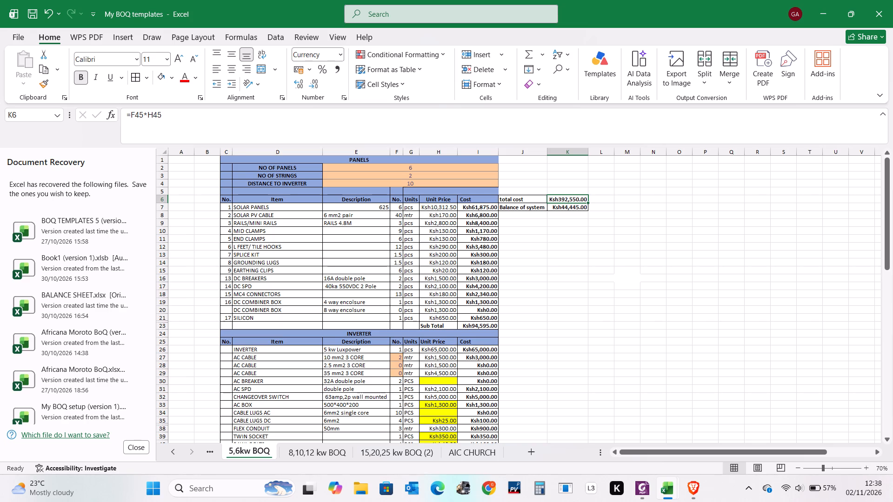
{"action": "double_click", "coordinate": [571, 198]}
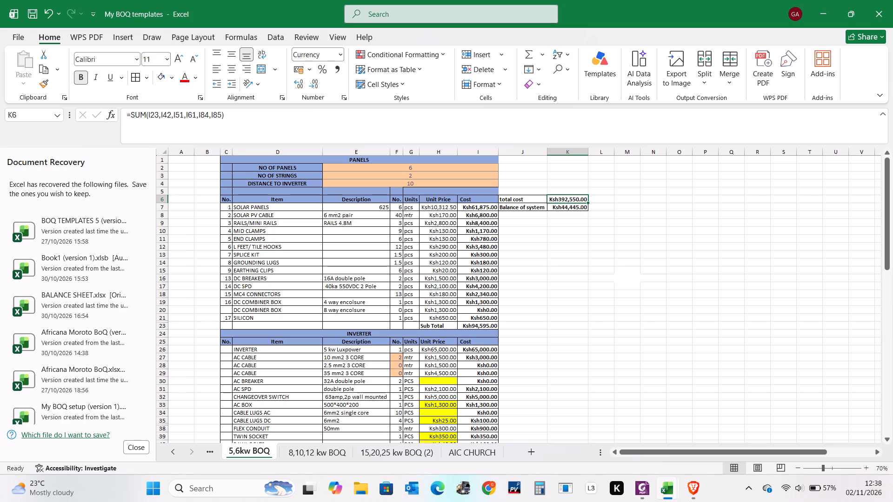
{"action": "double_click", "coordinate": [573, 198]}
{"action": "double_click", "coordinate": [573, 201]}
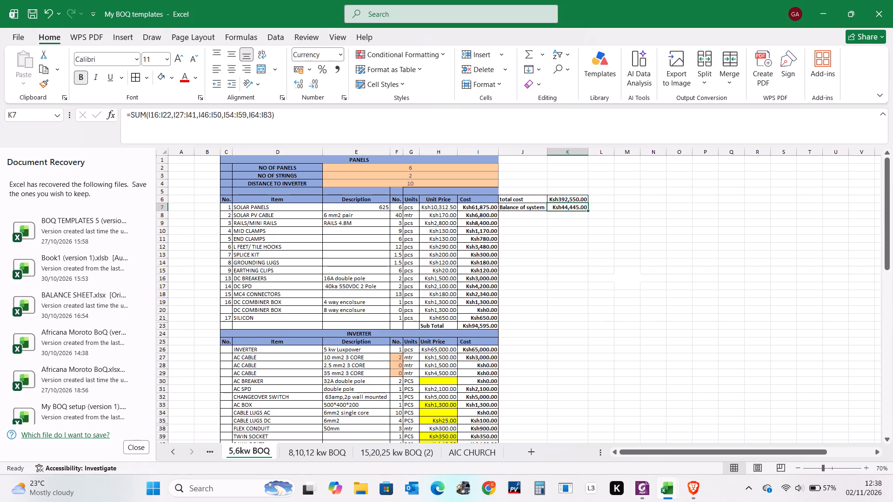
{"action": "double_click", "coordinate": [575, 199]}
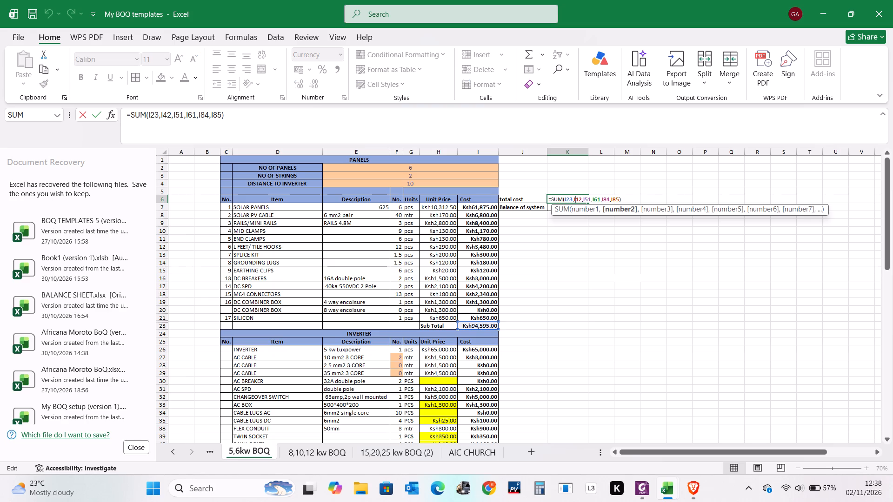
{"action": "scroll", "coordinate": [474, 240], "scroll_direction": "down", "scroll_amount": 4}
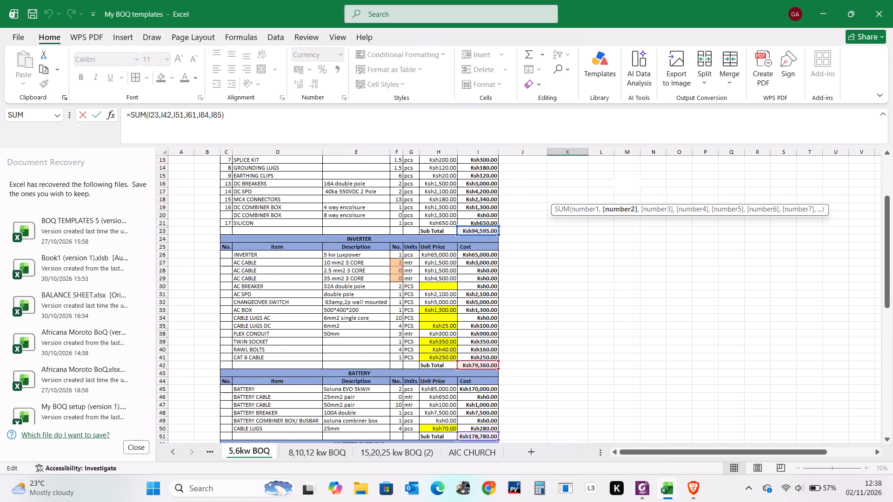
{"action": "scroll", "coordinate": [516, 223], "scroll_direction": "up", "scroll_amount": 3}
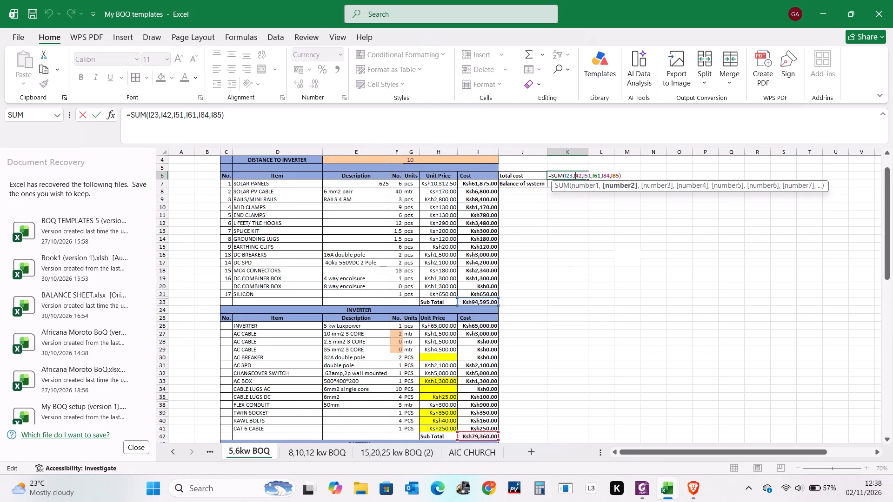
{"action": "scroll", "coordinate": [526, 222], "scroll_direction": "down", "scroll_amount": 5}
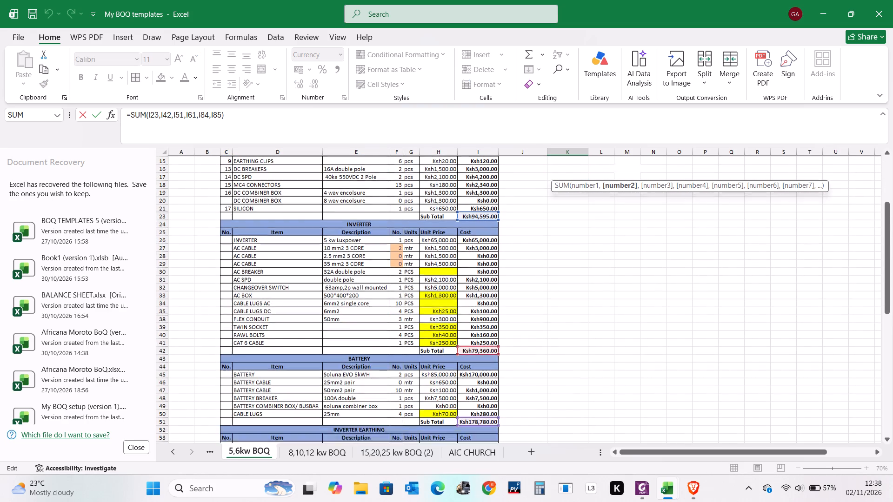
{"action": "scroll", "coordinate": [528, 225], "scroll_direction": "down", "scroll_amount": 9}
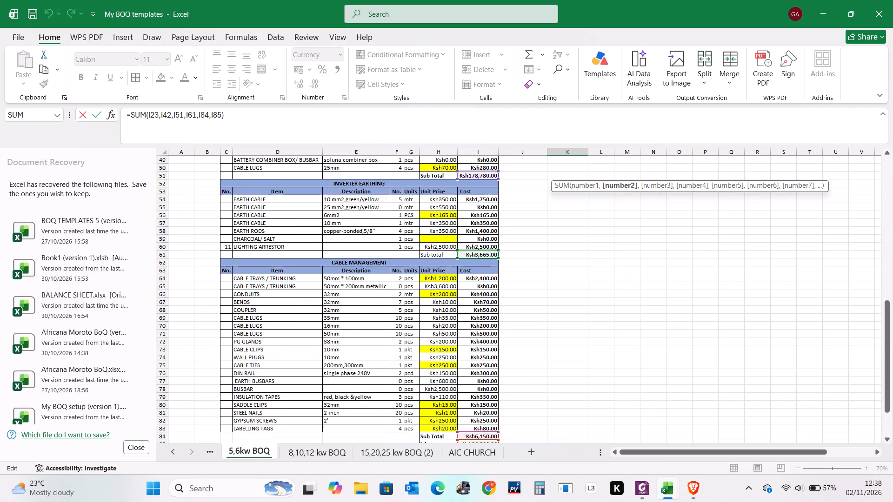
{"action": "scroll", "coordinate": [532, 227], "scroll_direction": "down", "scroll_amount": 4}
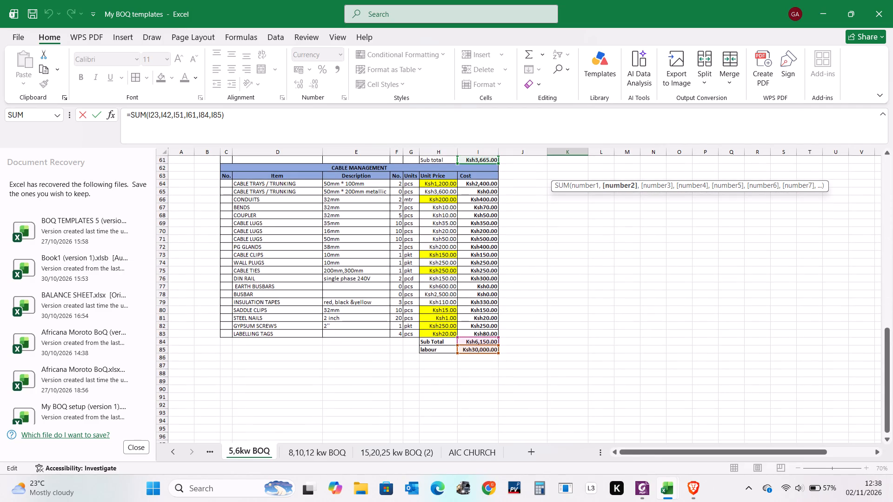
{"action": "scroll", "coordinate": [535, 227], "scroll_direction": "up", "scroll_amount": 20}
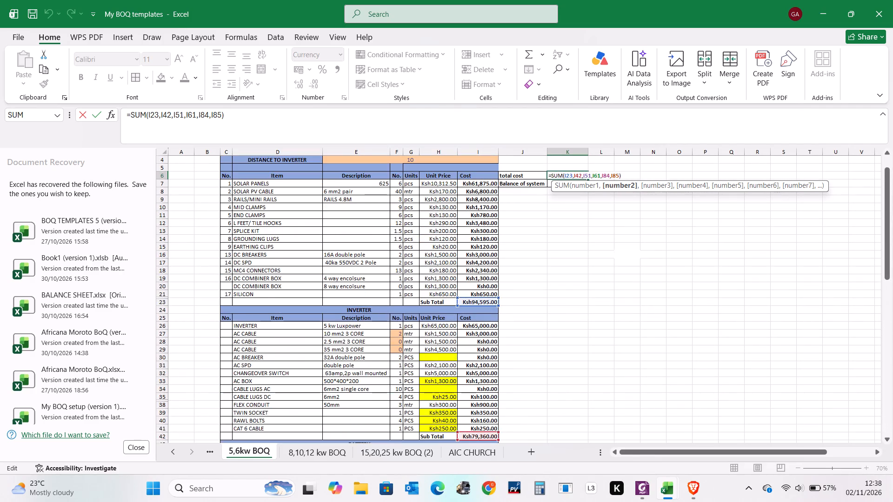
{"action": "scroll", "coordinate": [545, 207], "scroll_direction": "up", "scroll_amount": 2}
{"action": "left_click", "coordinate": [589, 234]}
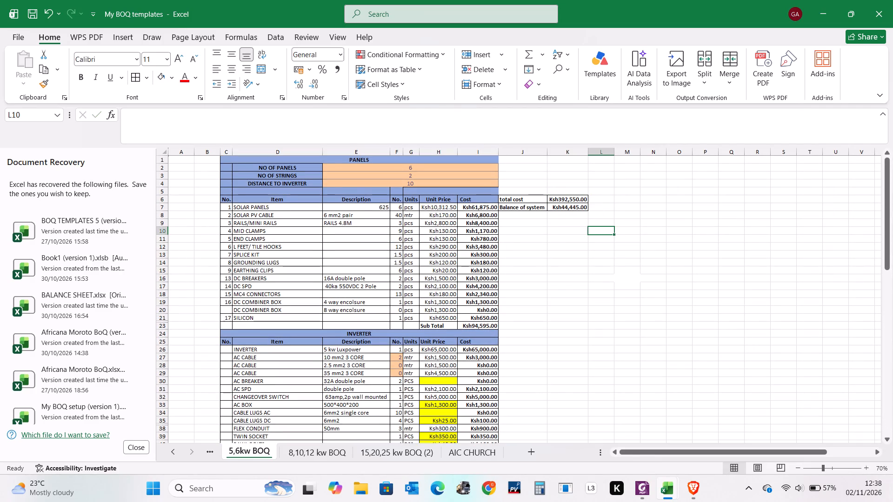
Remove all the subtotal and labour references from the total cost formula in K6, keeping only =SUM(.
{"action": "double_click", "coordinate": [570, 199]}
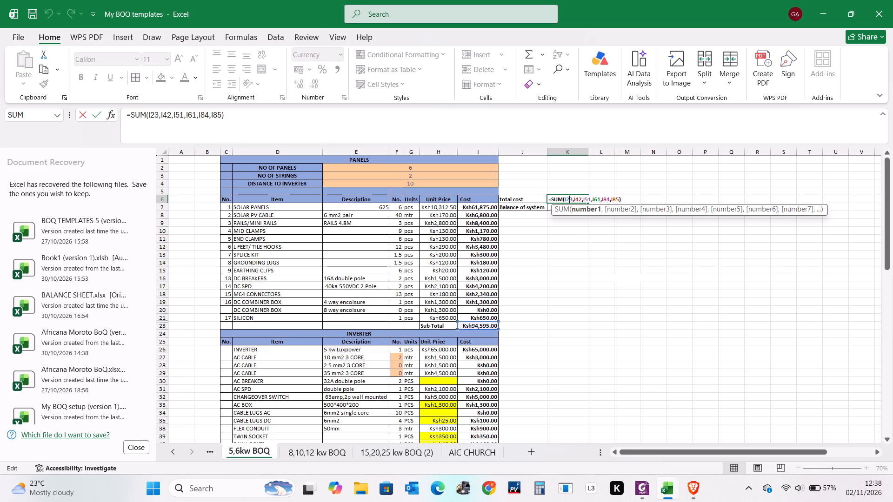
{"action": "left_click", "coordinate": [620, 198]}
{"action": "key", "text": "Right"}
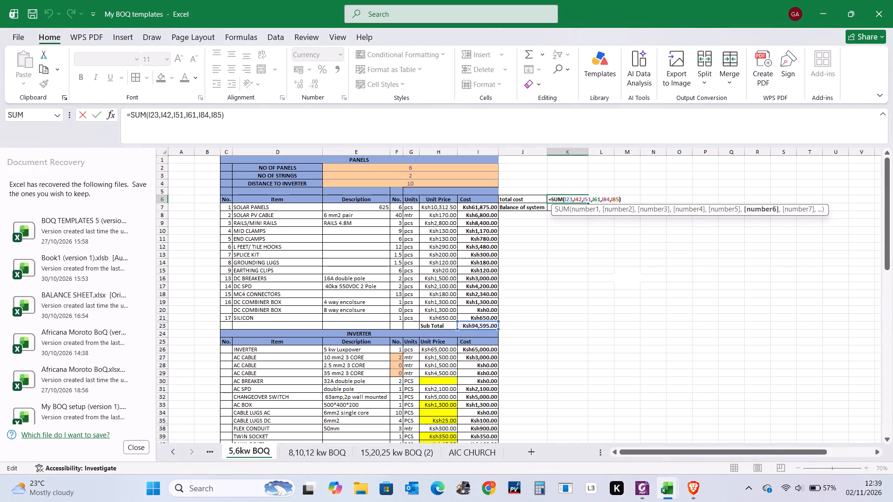
{"action": "key", "text": "BackSpace"}
{"action": "key", "text": "BackSpace"}
{"action": "key", "text": "BackSpace"}
{"action": "key", "text": "BackSpace"}
{"action": "key", "text": "BackSpace"}
{"action": "key", "text": "BackSpace"}
{"action": "key", "text": "BackSpace"}
{"action": "key", "text": "BackSpace"}
{"action": "key", "text": "BackSpace"}
{"action": "key", "text": "BackSpace"}
{"action": "key", "text": "BackSpace"}
{"action": "key", "text": "BackSpace"}
{"action": "key", "text": "BackSpace"}
{"action": "key", "text": "BackSpace"}
{"action": "key", "text": "BackSpace"}
{"action": "key", "text": "BackSpace"}
{"action": "key", "text": "BackSpace"}
{"action": "key", "text": "BackSpace"}
{"action": "key", "text": "BackSpace"}
{"action": "key", "text": "BackSpace"}
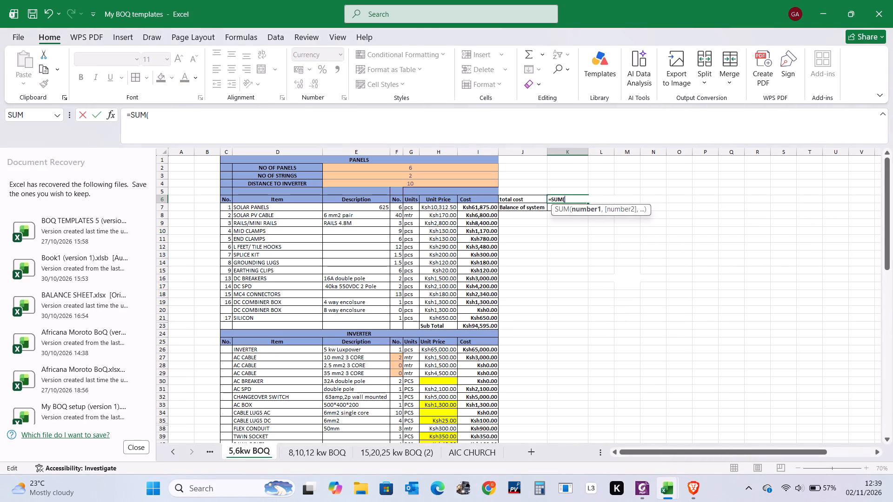
Add the panels item costs I7:I21 and the inverter item costs I26:I41 to the total cost SUM formula.
{"action": "left_click_drag", "start_coordinate": [484, 207], "coordinate": [493, 280]}
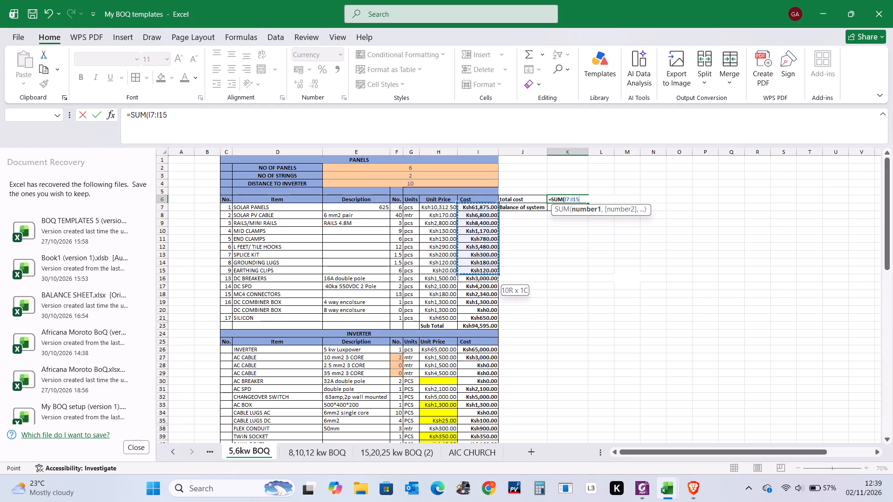
{"action": "left_click_drag", "start_coordinate": [493, 280], "coordinate": [492, 317]}
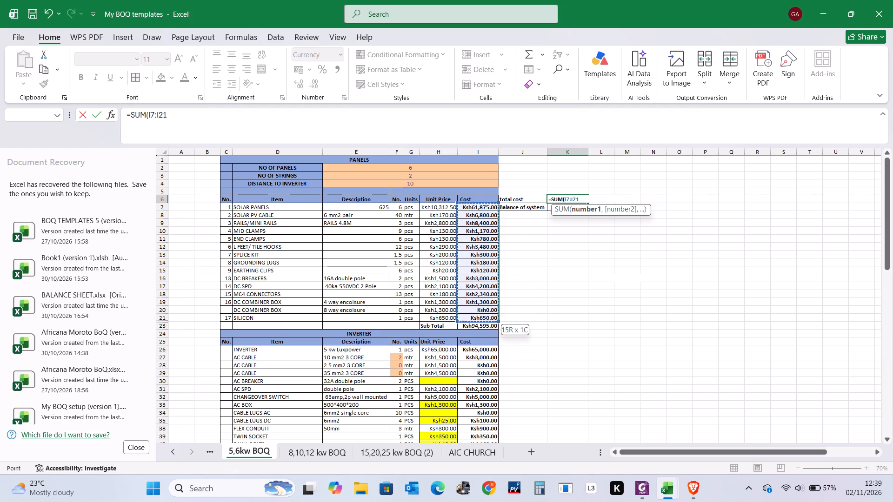
{"action": "left_click_drag", "start_coordinate": [492, 317], "coordinate": [493, 317]}
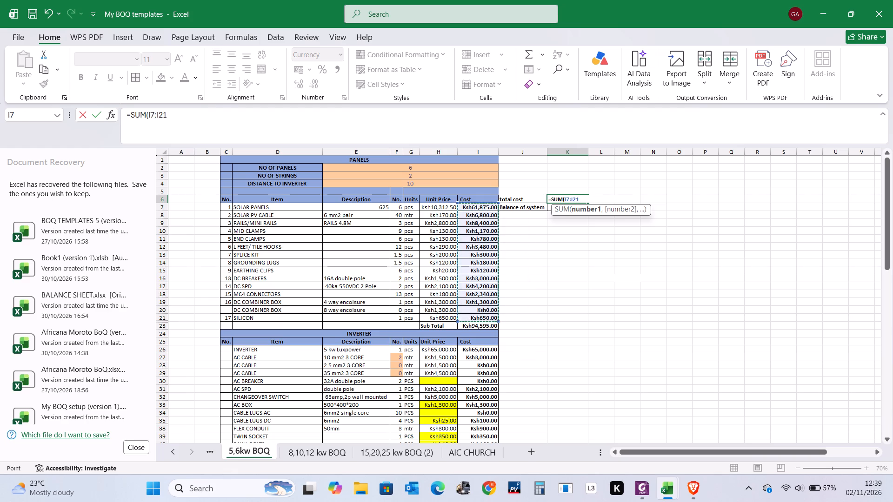
{"action": "key", "text": "comma"}
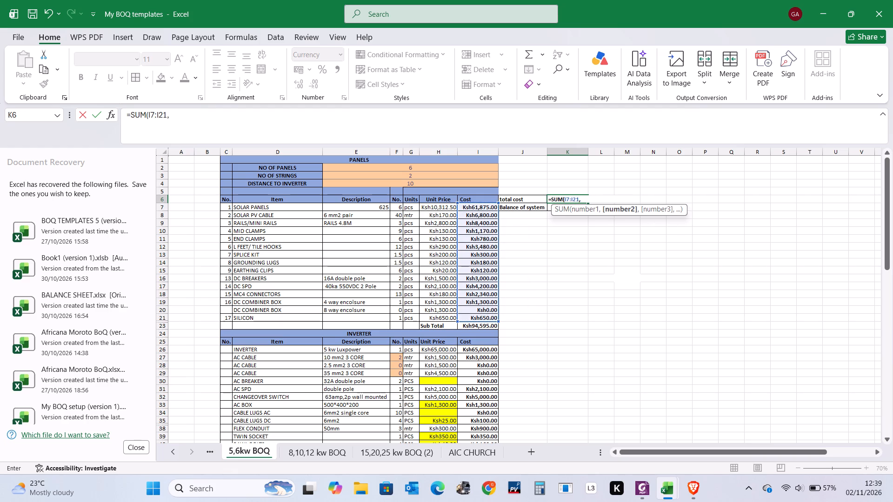
{"action": "scroll", "coordinate": [467, 236], "scroll_direction": "down", "scroll_amount": 5}
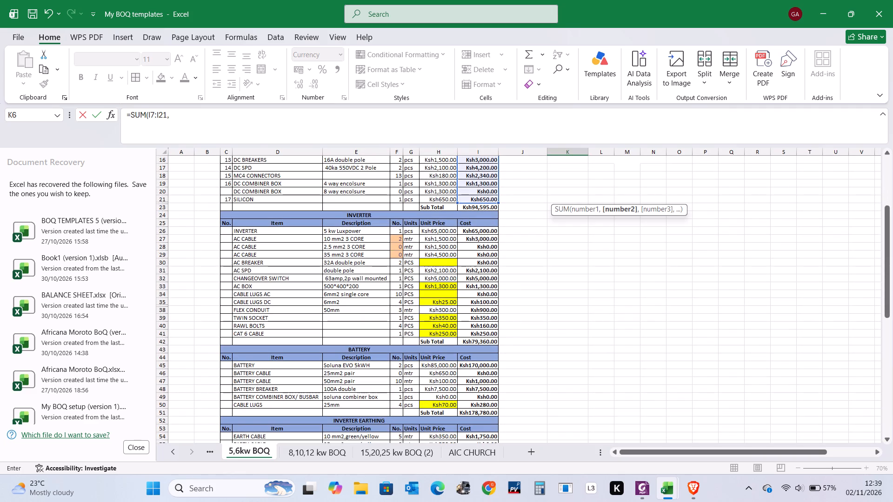
{"action": "left_click_drag", "start_coordinate": [476, 231], "coordinate": [487, 337]}
{"action": "key", "text": "comma"}
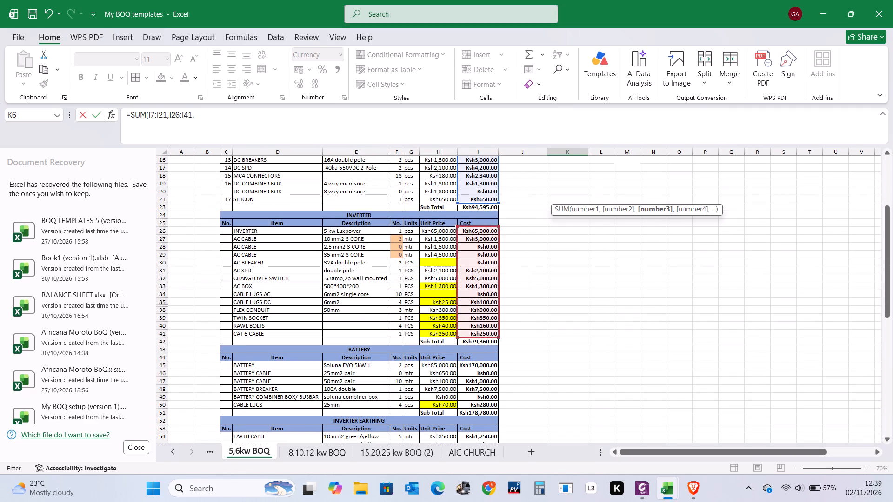
Add the battery item costs I45:I50 and the inverter earthing item costs I54:I60 to the total cost formula.
{"action": "scroll", "coordinate": [484, 315], "scroll_direction": "down", "scroll_amount": 5}
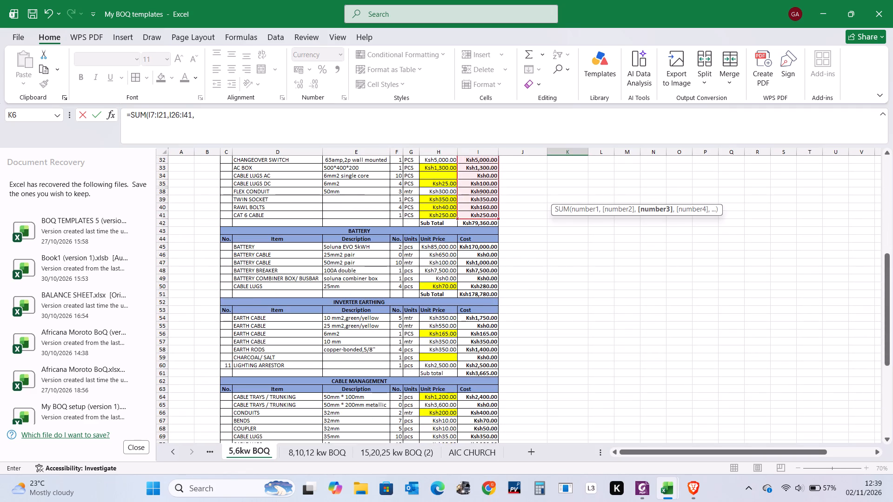
{"action": "left_click_drag", "start_coordinate": [479, 248], "coordinate": [481, 276]}
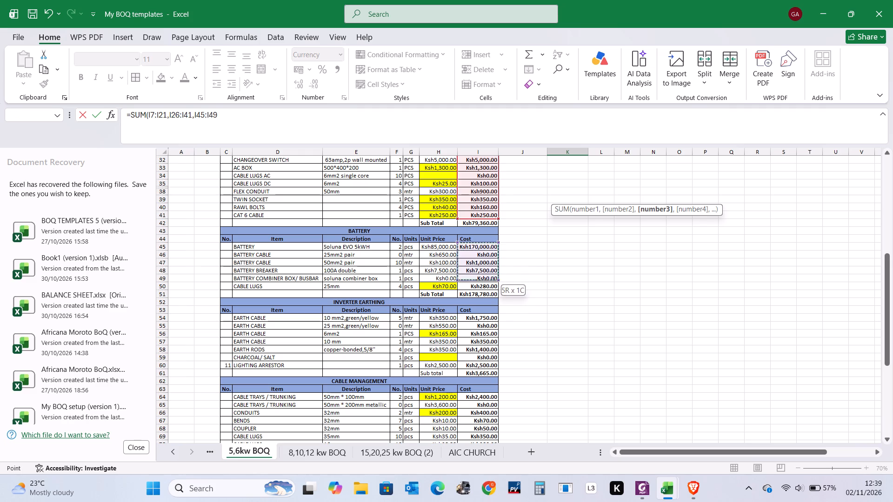
{"action": "left_click_drag", "start_coordinate": [481, 276], "coordinate": [481, 284]}
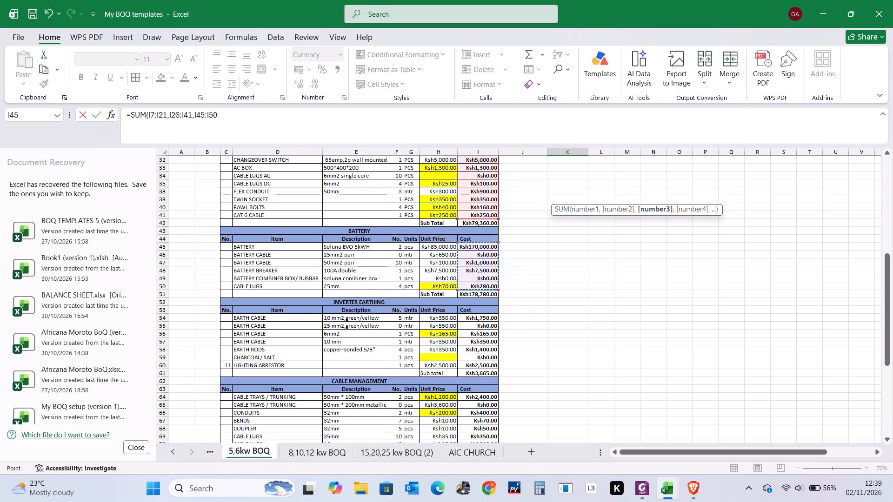
{"action": "key", "text": "comma"}
{"action": "scroll", "coordinate": [487, 259], "scroll_direction": "down", "scroll_amount": 3}
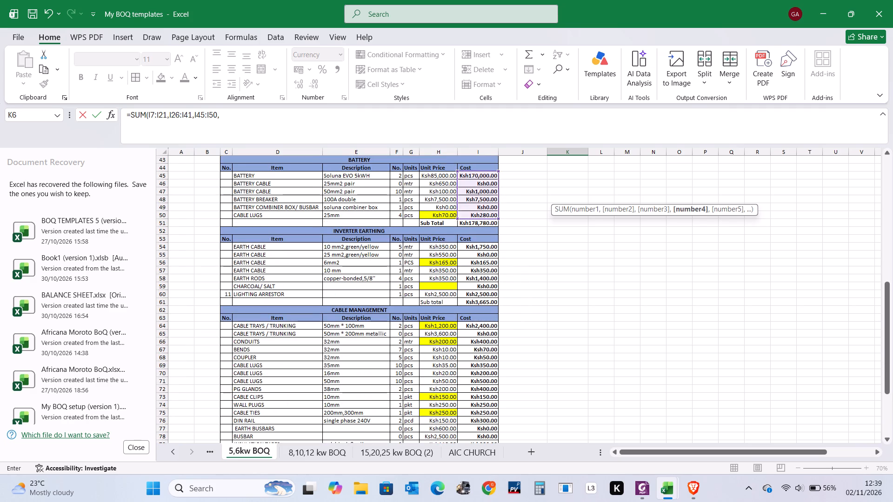
{"action": "left_click_drag", "start_coordinate": [477, 246], "coordinate": [482, 295]}
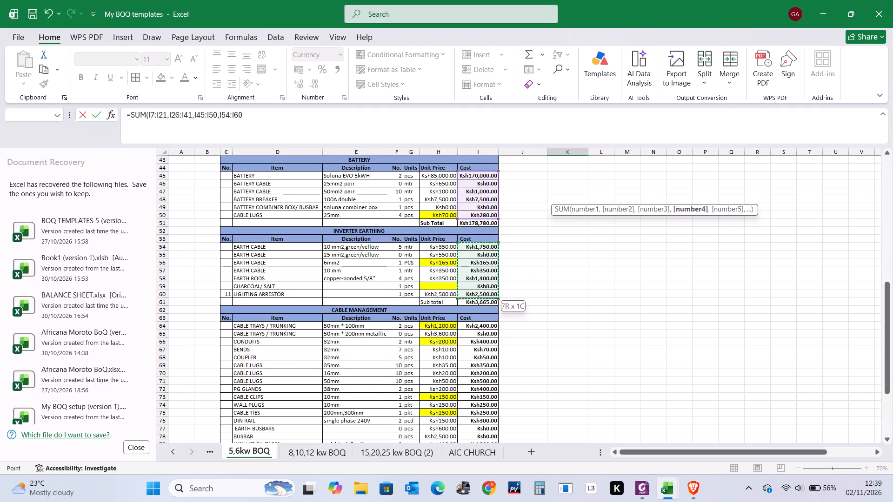
{"action": "left_click_drag", "start_coordinate": [482, 295], "coordinate": [482, 294]}
{"action": "key", "text": "comma"}
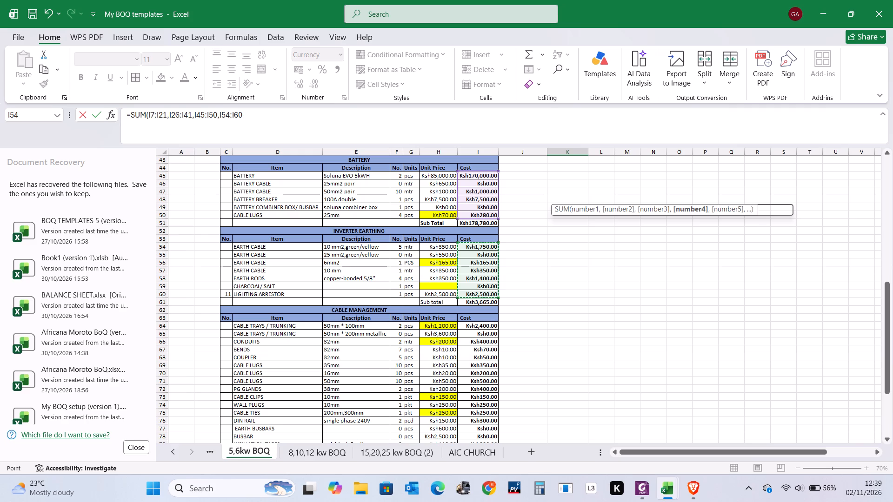
Complete the total cost formula with the cable management item costs I64:I83 and the labour cost I85.
{"action": "scroll", "coordinate": [483, 267], "scroll_direction": "down", "scroll_amount": 3}
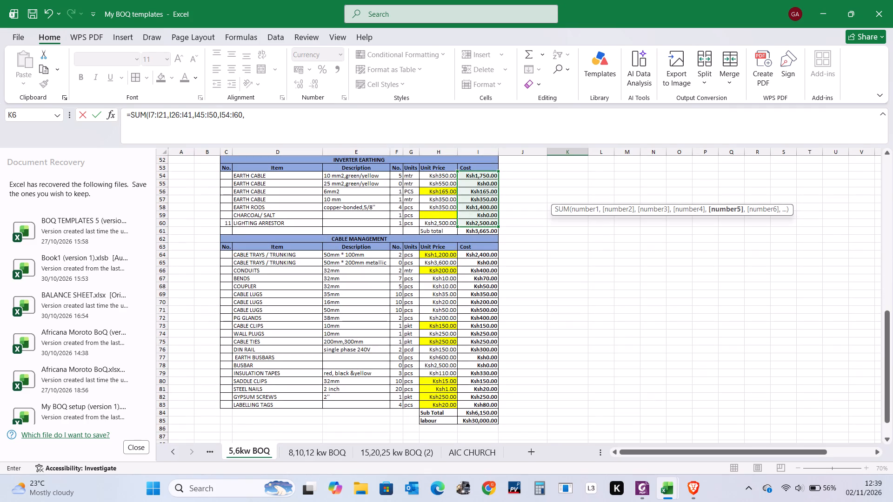
{"action": "left_click_drag", "start_coordinate": [484, 253], "coordinate": [476, 397]}
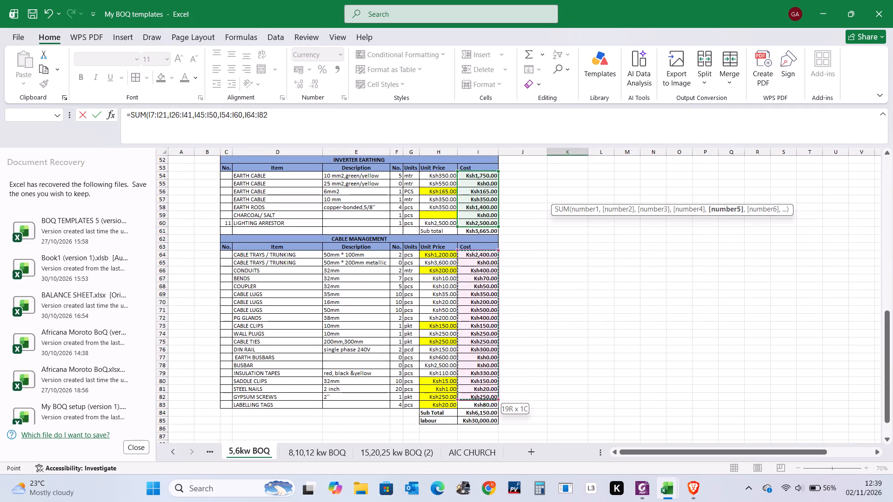
{"action": "left_click_drag", "start_coordinate": [476, 397], "coordinate": [477, 413]}
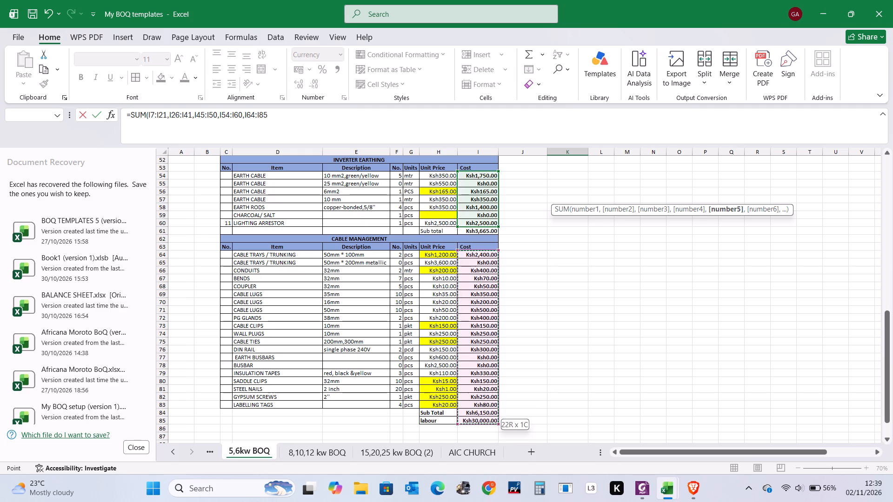
{"action": "left_click_drag", "start_coordinate": [477, 413], "coordinate": [478, 405]}
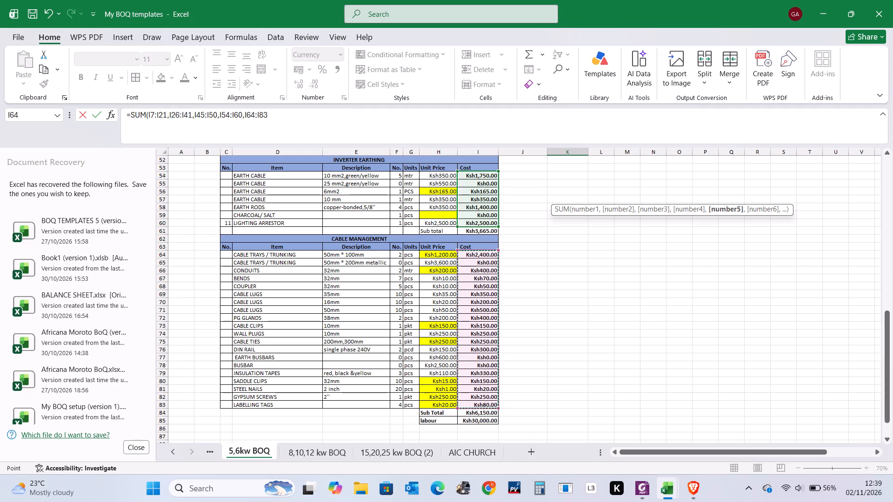
{"action": "key", "text": "comma"}
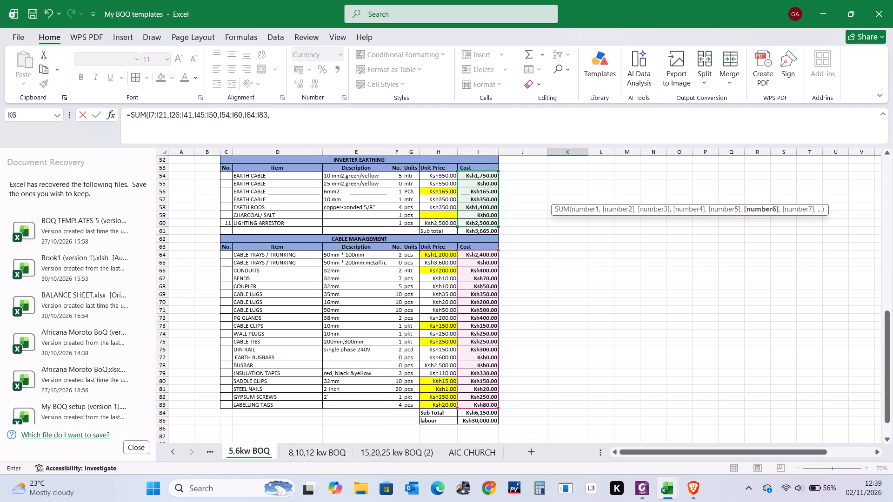
{"action": "left_click", "coordinate": [480, 422]}
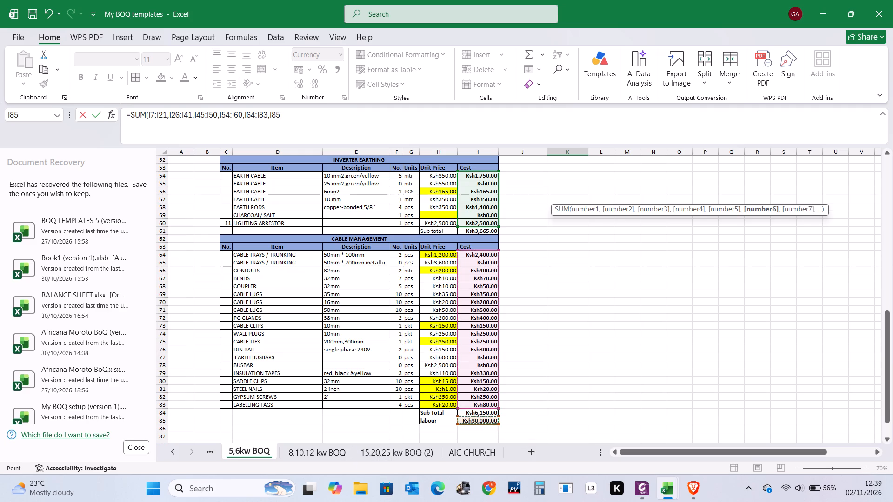
{"action": "key", "text": "Return"}
{"action": "scroll", "coordinate": [626, 304], "scroll_direction": "up", "scroll_amount": 4}
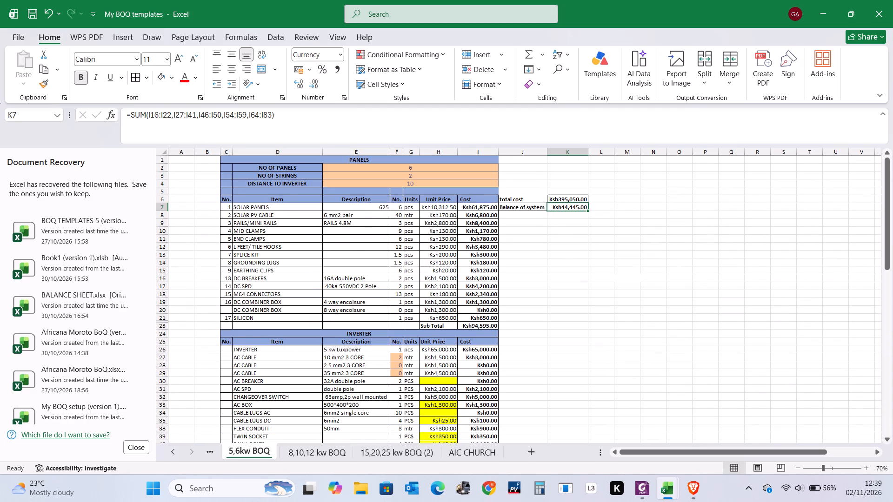
{"action": "scroll", "coordinate": [629, 283], "scroll_direction": "up", "scroll_amount": 6}
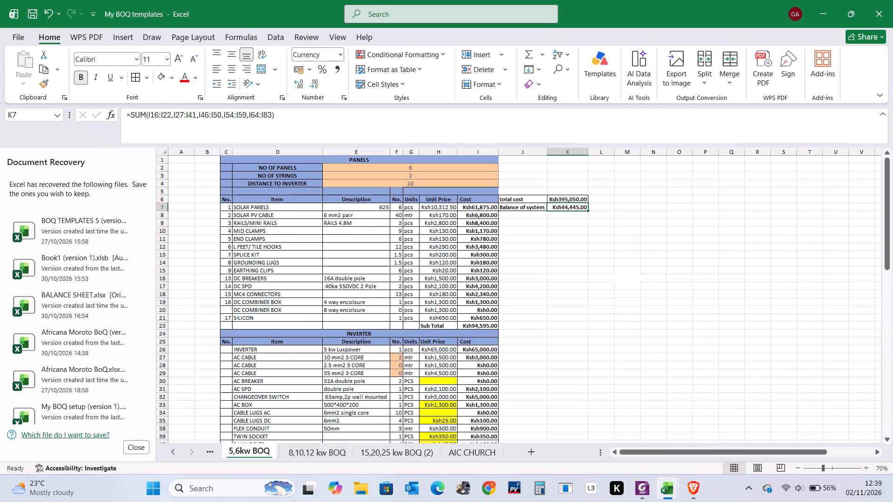
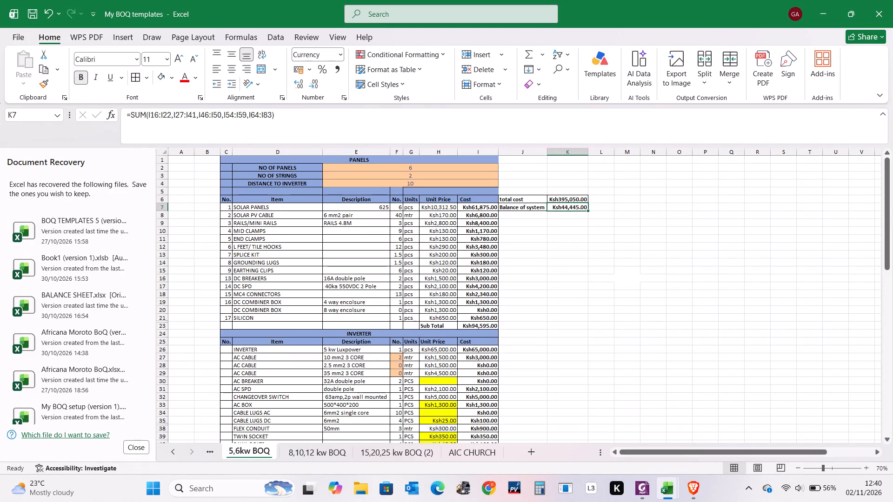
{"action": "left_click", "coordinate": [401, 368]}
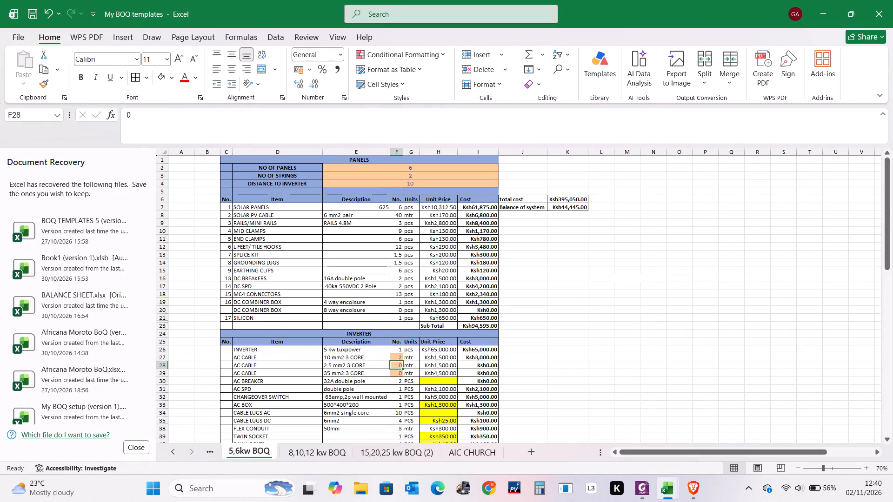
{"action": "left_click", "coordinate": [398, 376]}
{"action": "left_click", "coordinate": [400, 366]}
Set the unit price of the 6mm2 single core AC cable lugs to 20 and remove that cell's yellow fill.
{"action": "scroll", "coordinate": [408, 362], "scroll_direction": "down", "scroll_amount": 5}
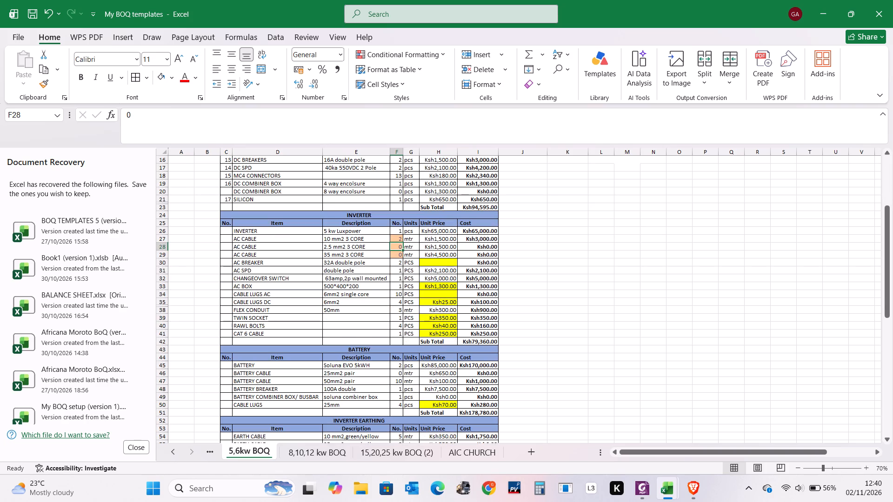
{"action": "left_click", "coordinate": [449, 288]}
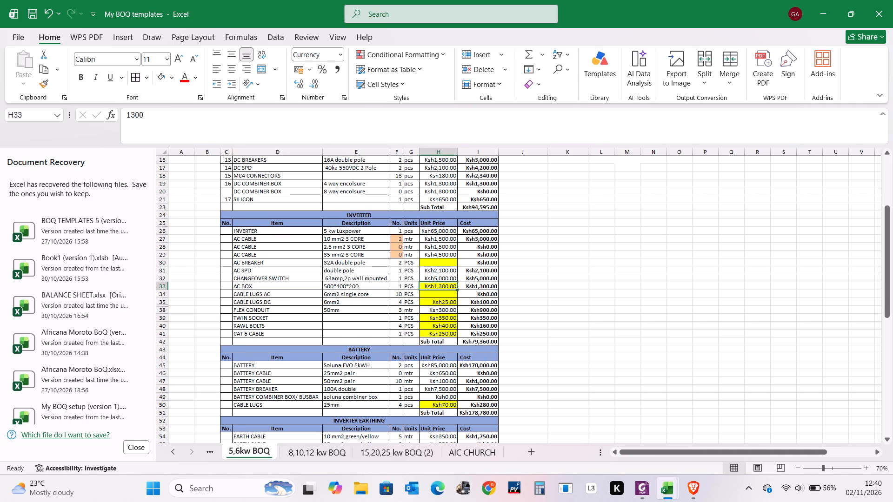
{"action": "left_click", "coordinate": [445, 295]}
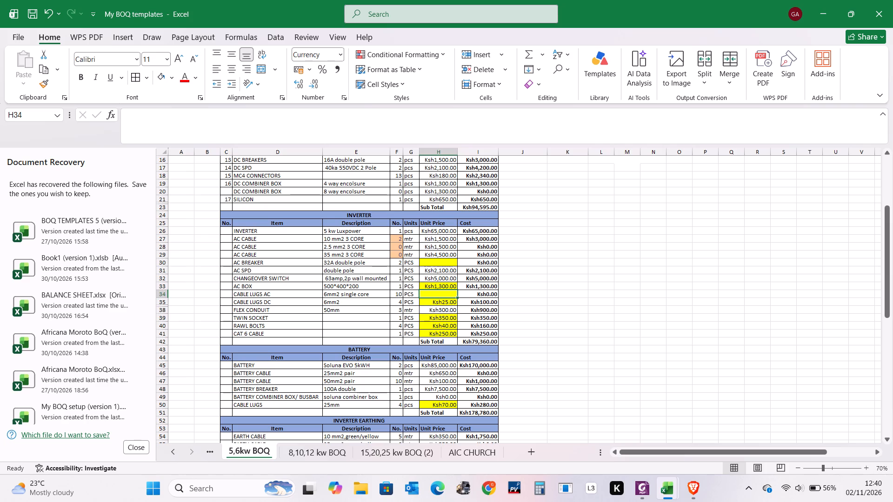
{"action": "double_click", "coordinate": [451, 293]}
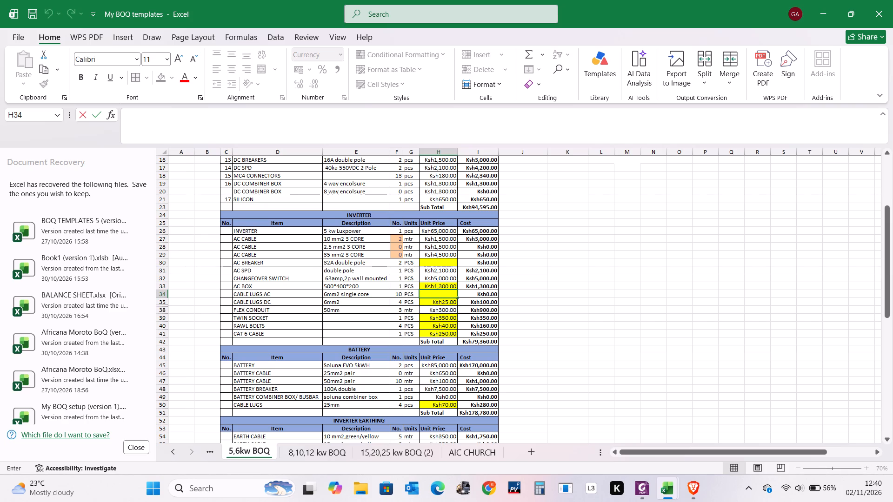
{"action": "scroll", "coordinate": [448, 315], "scroll_direction": "down", "scroll_amount": 7}
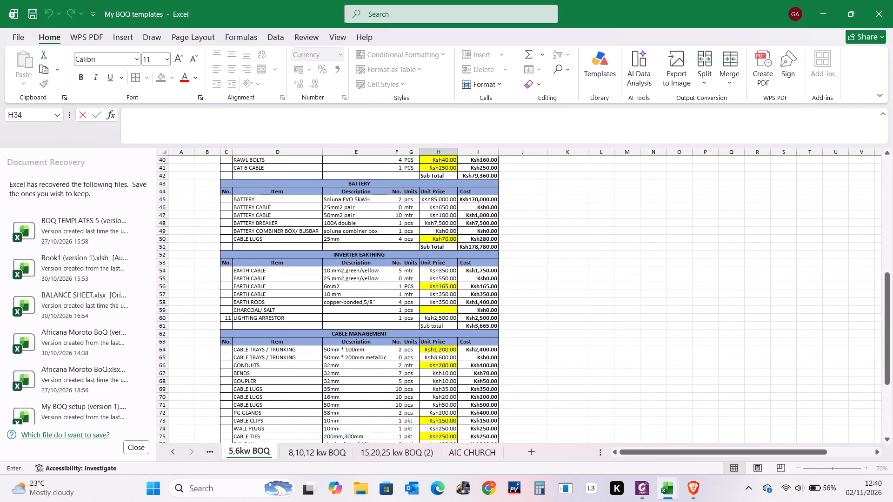
{"action": "scroll", "coordinate": [474, 323], "scroll_direction": "up", "scroll_amount": 7}
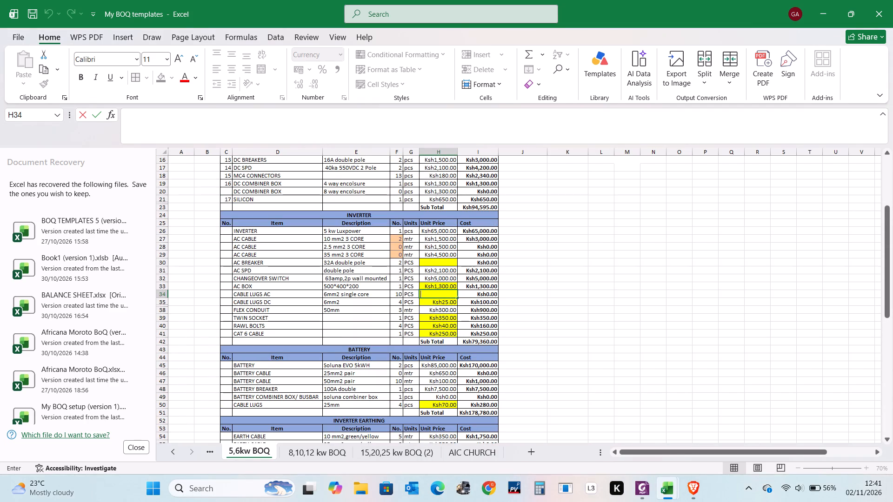
{"action": "key", "text": "2"}
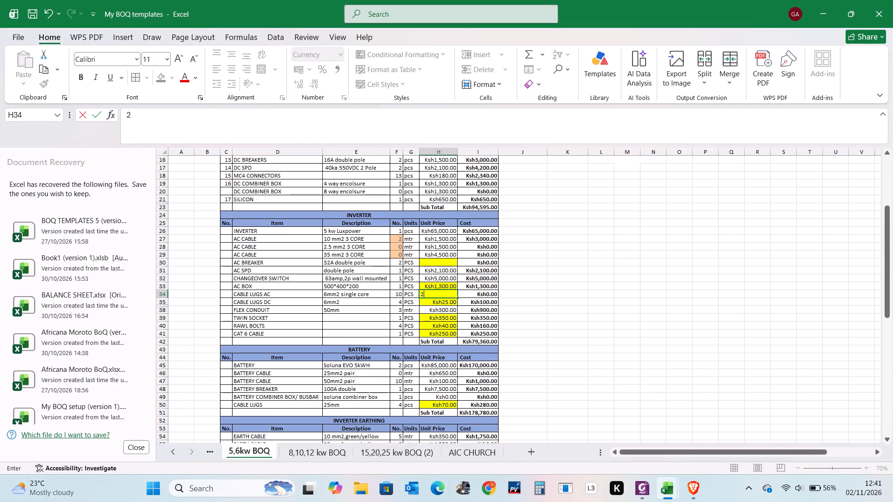
{"action": "key", "text": "0"}
{"action": "left_click", "coordinate": [438, 317]}
{"action": "left_click", "coordinate": [440, 296]}
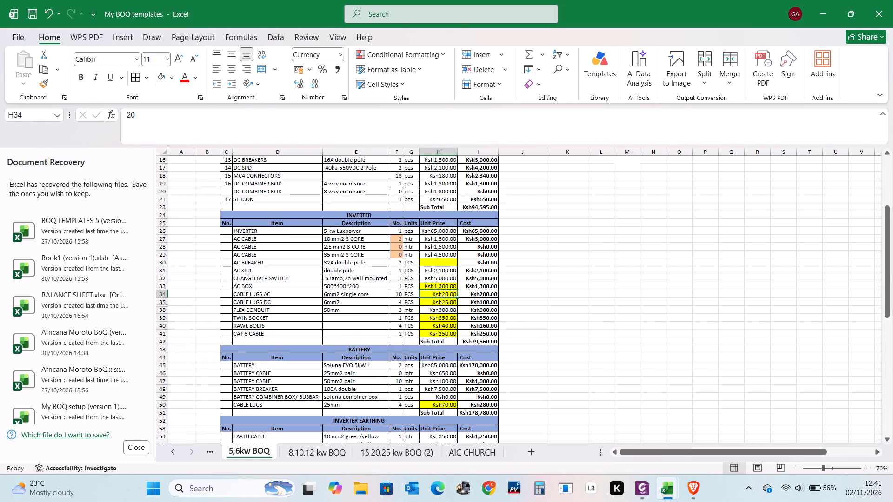
{"action": "left_click", "coordinate": [159, 79]}
Remove the yellow fill from the twin socket unit price in the inverter section.
{"action": "scroll", "coordinate": [347, 260], "scroll_direction": "down", "scroll_amount": 2}
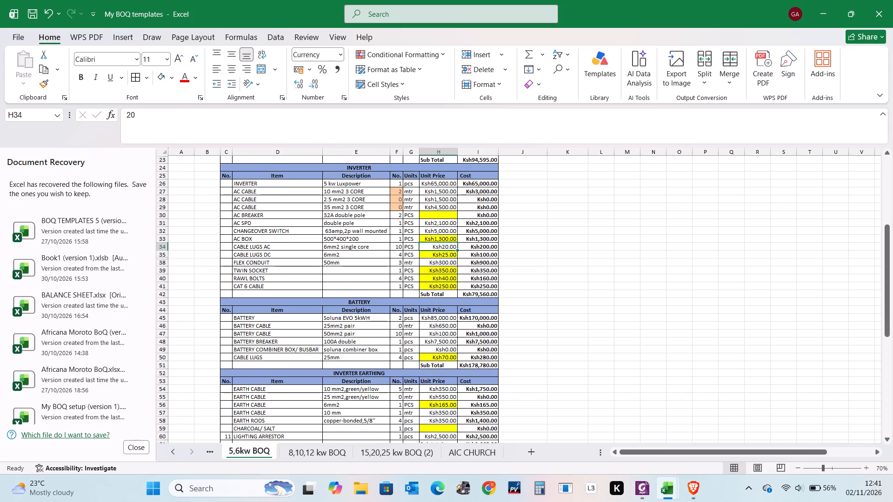
{"action": "left_click", "coordinate": [433, 278]}
{"action": "left_click", "coordinate": [438, 272]}
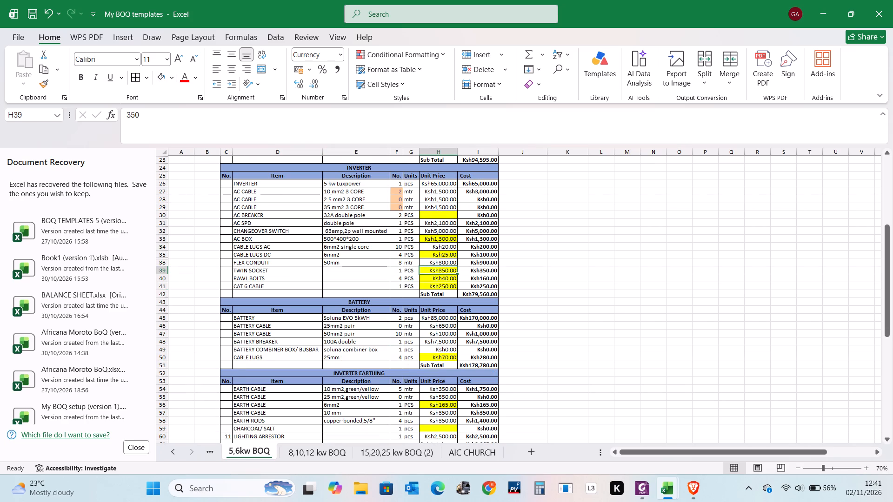
{"action": "left_click", "coordinate": [159, 77]}
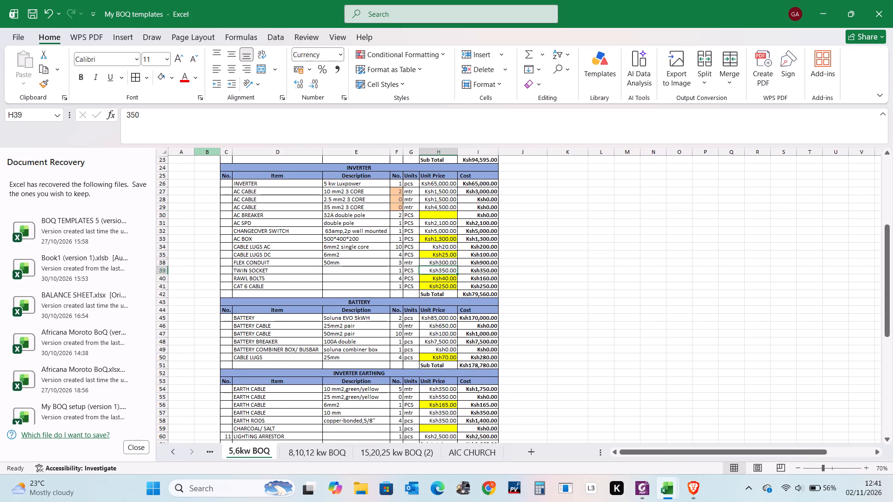
{"action": "left_click", "coordinate": [446, 281]}
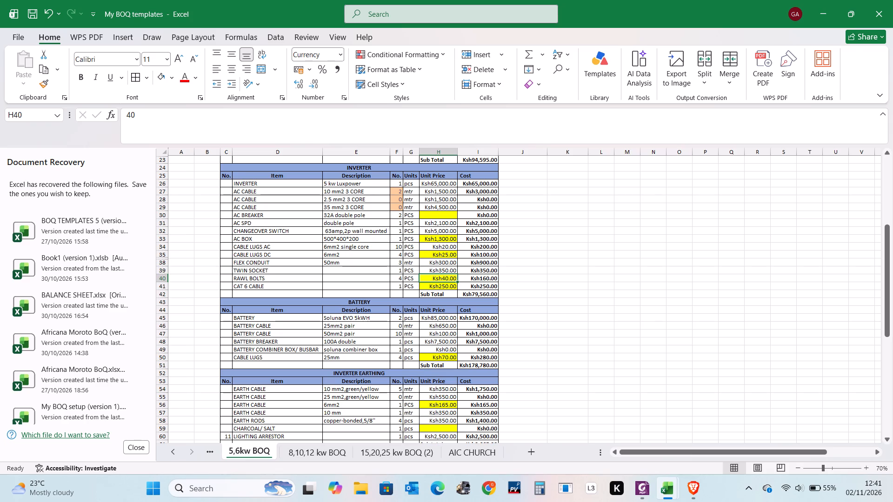
Review the total cost and balance of system figures, the cable management subtotal formula and the labour cost formula.
{"action": "scroll", "coordinate": [546, 283], "scroll_direction": "up", "scroll_amount": 7}
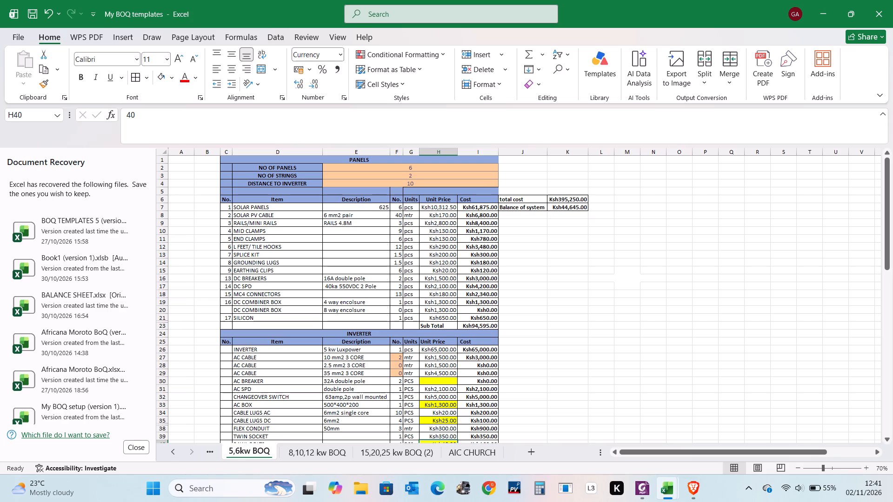
{"action": "scroll", "coordinate": [400, 280], "scroll_direction": "down", "scroll_amount": 20}
{"action": "scroll", "coordinate": [400, 280], "scroll_direction": "down", "scroll_amount": 3}
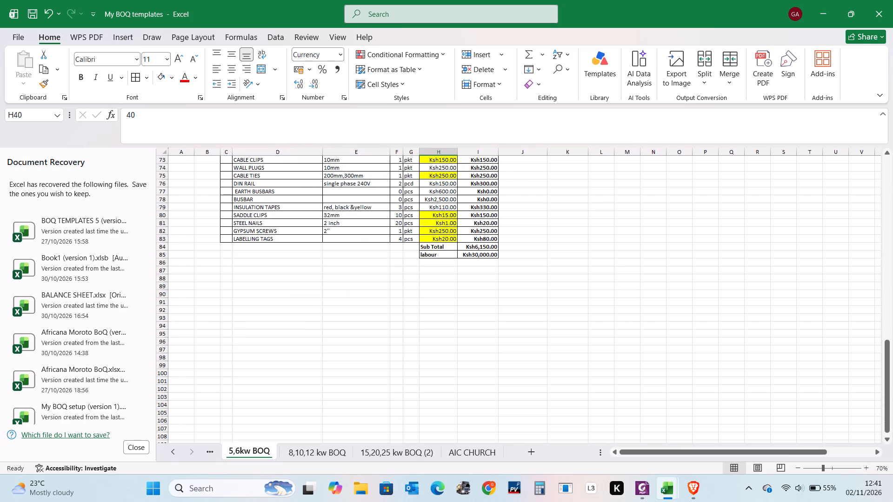
{"action": "left_click", "coordinate": [482, 256]}
{"action": "left_click", "coordinate": [482, 247]}
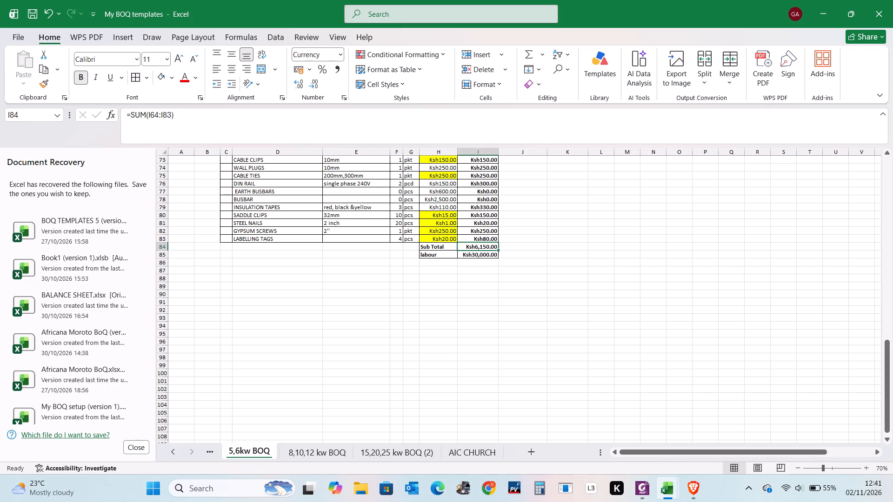
{"action": "left_click", "coordinate": [482, 254]}
{"action": "scroll", "coordinate": [496, 304], "scroll_direction": "up", "scroll_amount": 10}
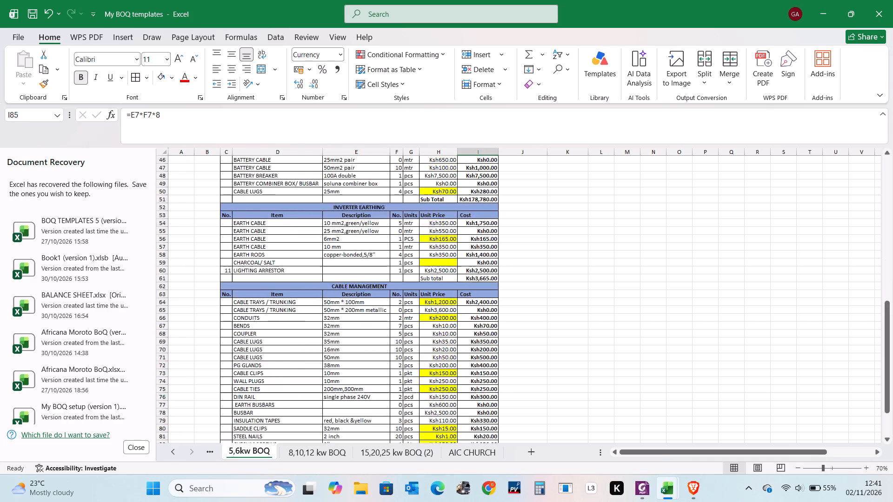
{"action": "scroll", "coordinate": [506, 321], "scroll_direction": "up", "scroll_amount": 19}
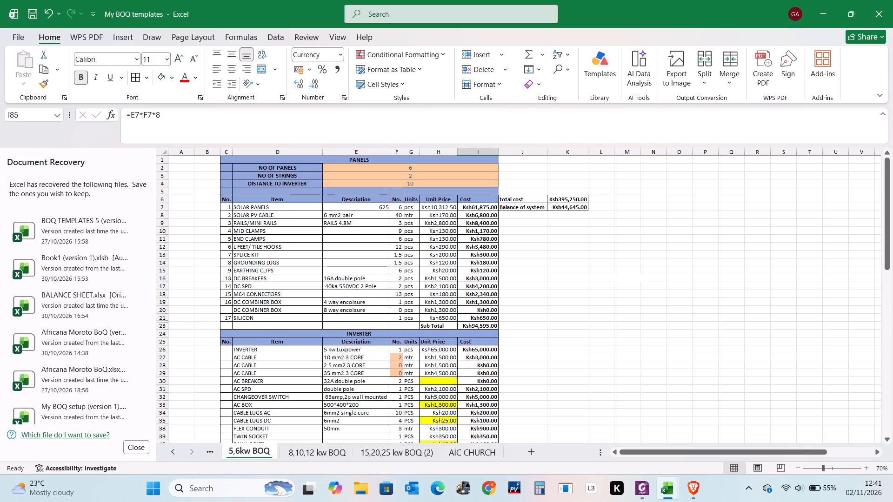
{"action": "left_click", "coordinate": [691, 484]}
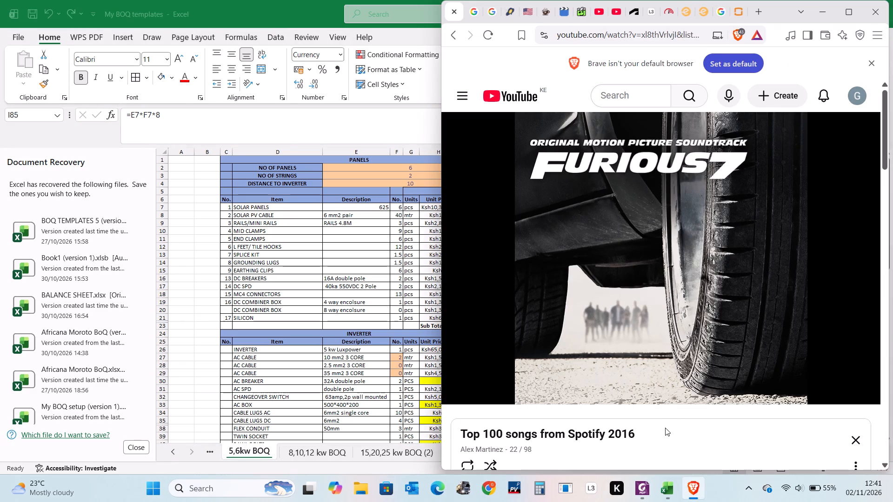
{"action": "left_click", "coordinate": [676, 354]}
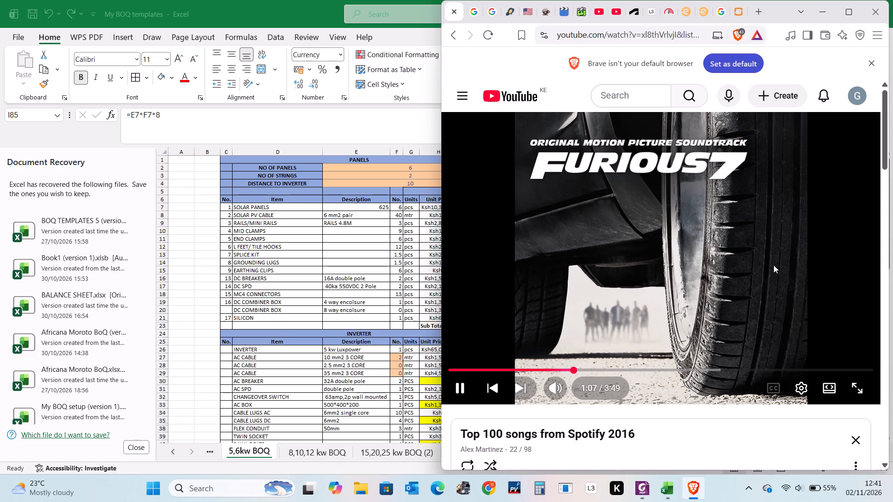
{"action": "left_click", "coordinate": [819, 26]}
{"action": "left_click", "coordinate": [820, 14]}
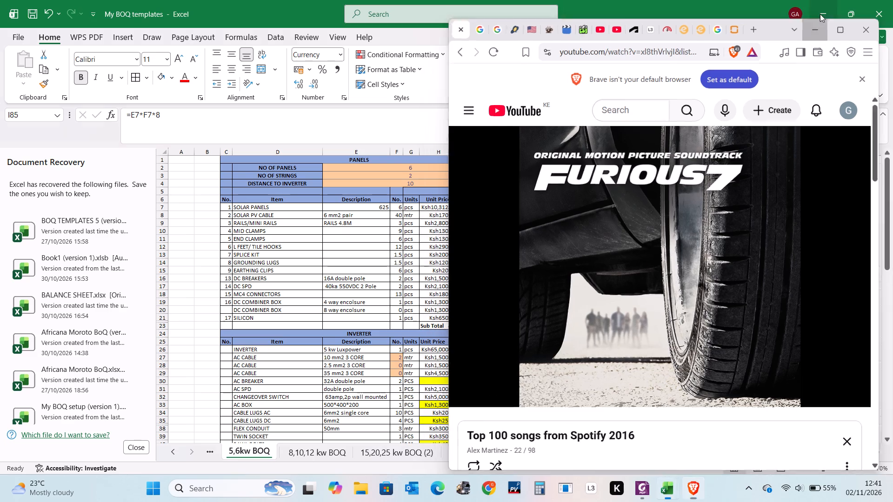
Set the quantity of the 38mm PG glands in the cable management section to 8.
{"action": "scroll", "coordinate": [399, 318], "scroll_direction": "up", "scroll_amount": 5}
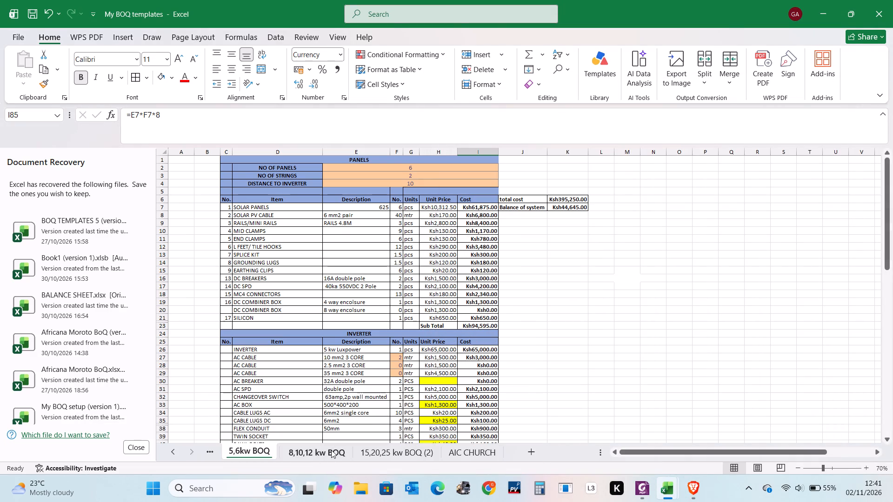
{"action": "scroll", "coordinate": [442, 306], "scroll_direction": "down", "scroll_amount": 5}
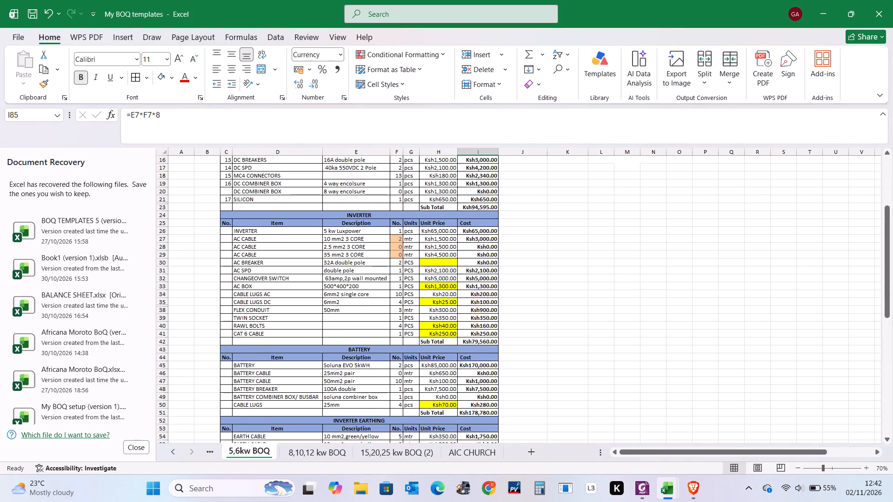
{"action": "scroll", "coordinate": [377, 324], "scroll_direction": "down", "scroll_amount": 3}
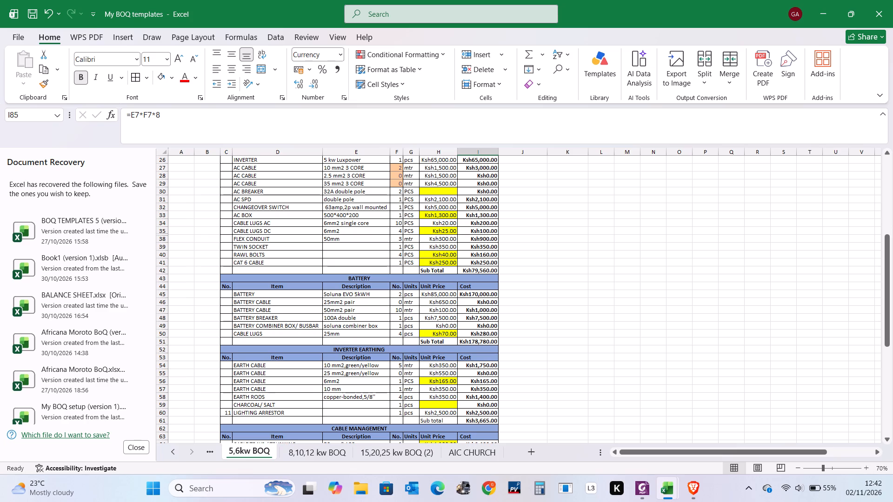
{"action": "scroll", "coordinate": [397, 322], "scroll_direction": "down", "scroll_amount": 4}
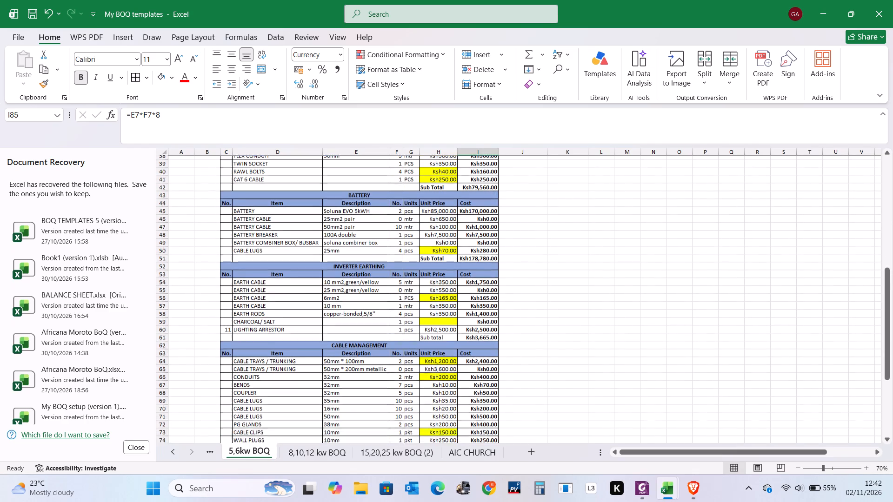
{"action": "scroll", "coordinate": [398, 315], "scroll_direction": "down", "scroll_amount": 3}
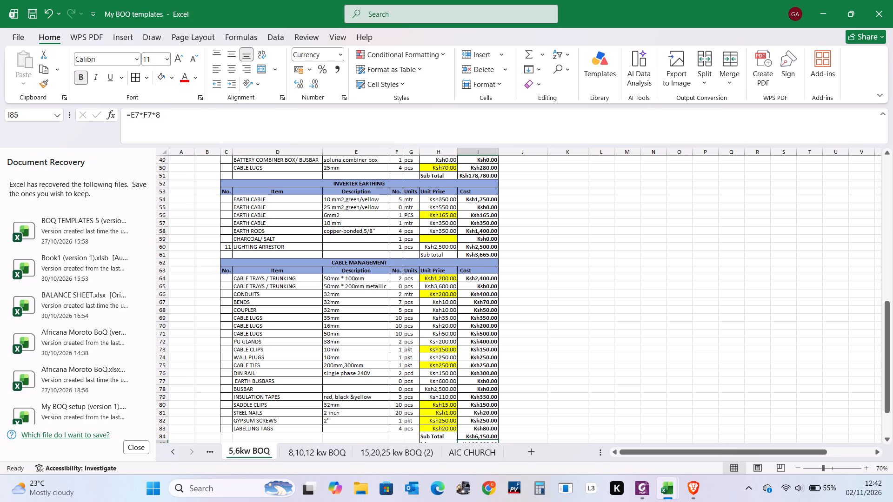
{"action": "left_click", "coordinate": [401, 337]}
{"action": "left_click", "coordinate": [401, 340]}
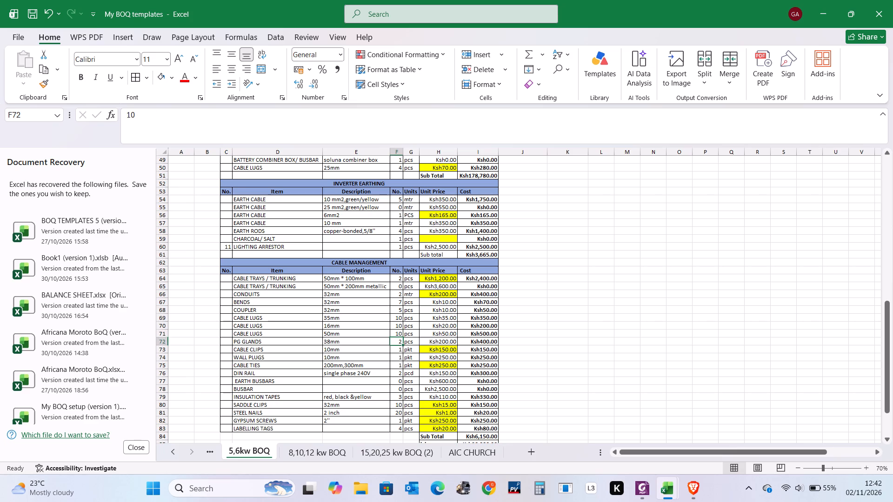
{"action": "key", "text": "8"}
{"action": "scroll", "coordinate": [401, 340], "scroll_direction": "up", "scroll_amount": 1}
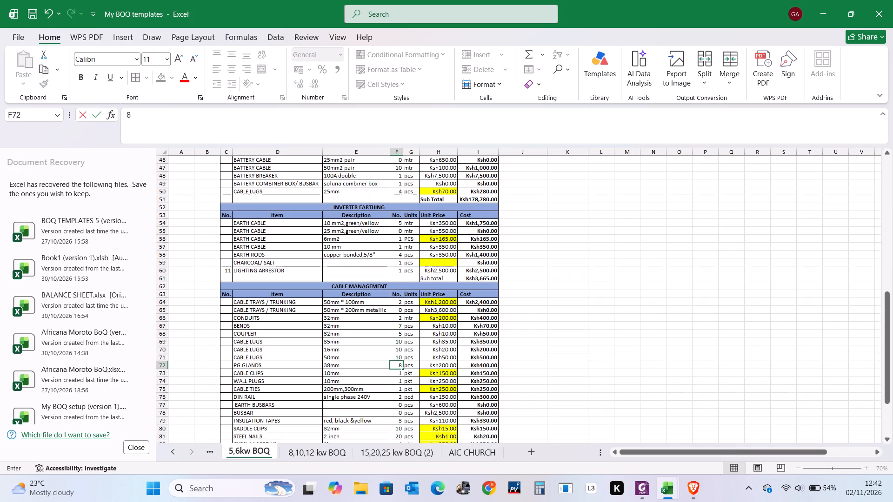
{"action": "left_click", "coordinate": [393, 384]}
Set the unit price of the 2 inch steel nails in the cable management section to 250.
{"action": "scroll", "coordinate": [402, 366], "scroll_direction": "down", "scroll_amount": 2}
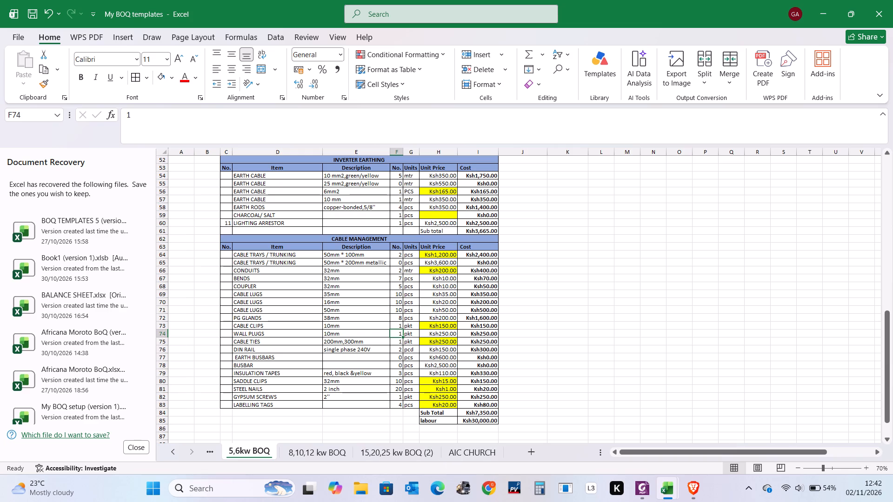
{"action": "double_click", "coordinate": [450, 390]}
{"action": "double_click", "coordinate": [451, 390]}
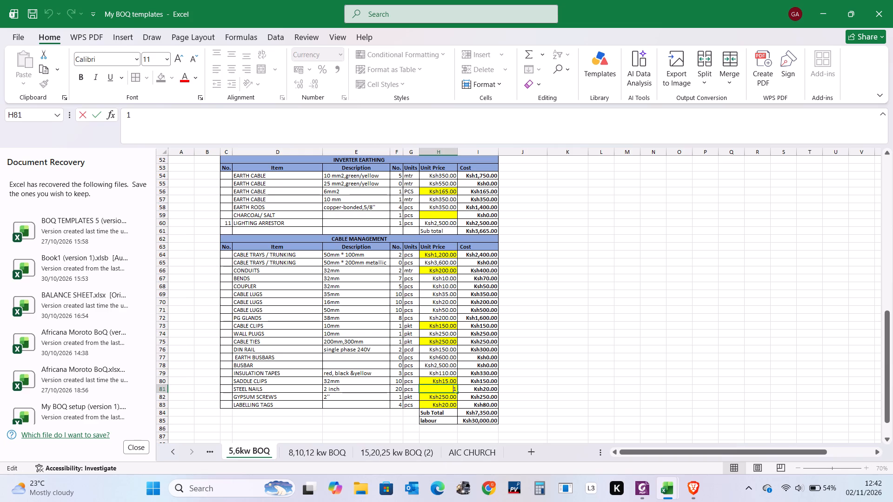
{"action": "key", "text": "Right"}
{"action": "key", "text": "BackSpace"}
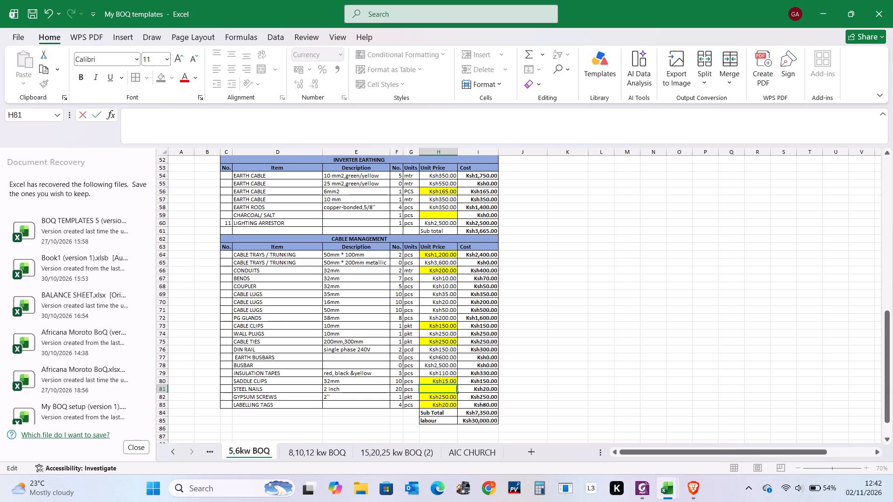
{"action": "type", "text": "250"}
{"action": "scroll", "coordinate": [451, 390], "scroll_direction": "up", "scroll_amount": 2}
{"action": "scroll", "coordinate": [407, 405], "scroll_direction": "down", "scroll_amount": 2}
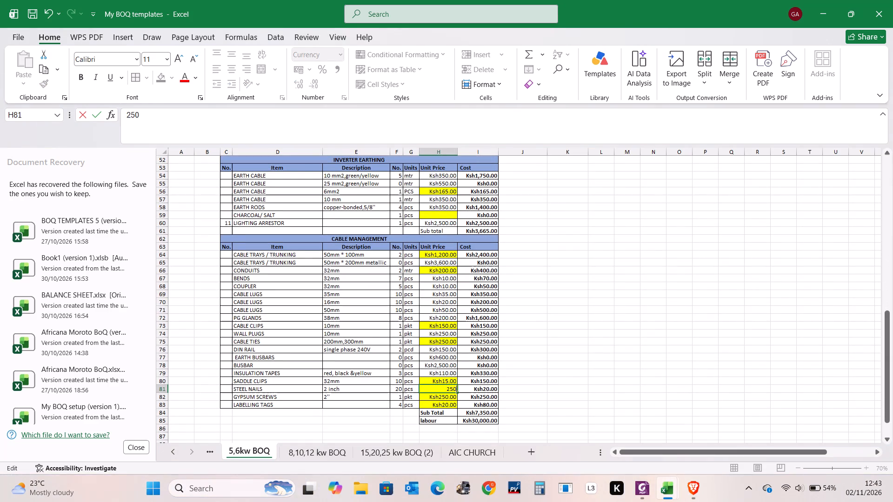
Set the quantity of the 2 inch steel nails to 1 and their unit to pkt.
{"action": "left_click", "coordinate": [401, 389]}
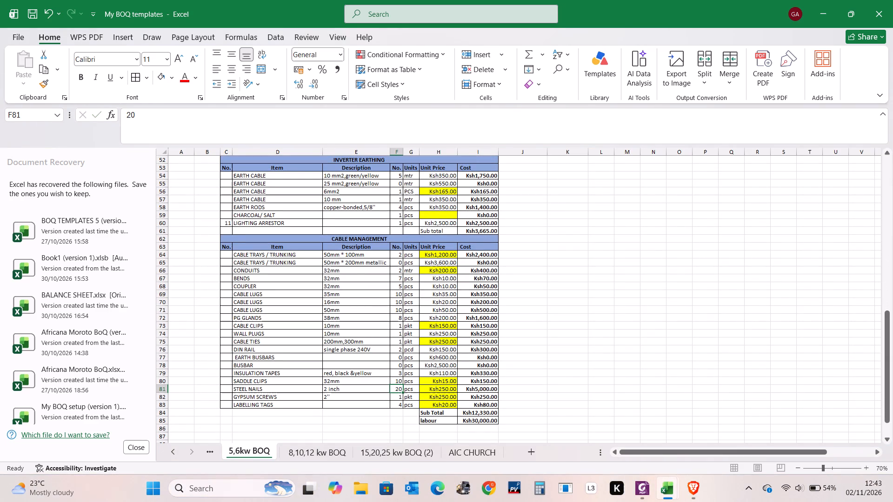
{"action": "key", "text": "1"}
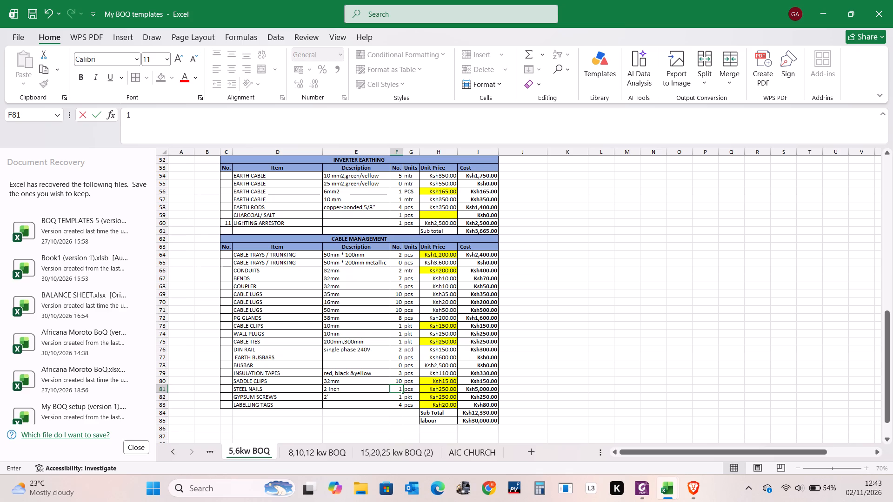
{"action": "left_click", "coordinate": [412, 389]}
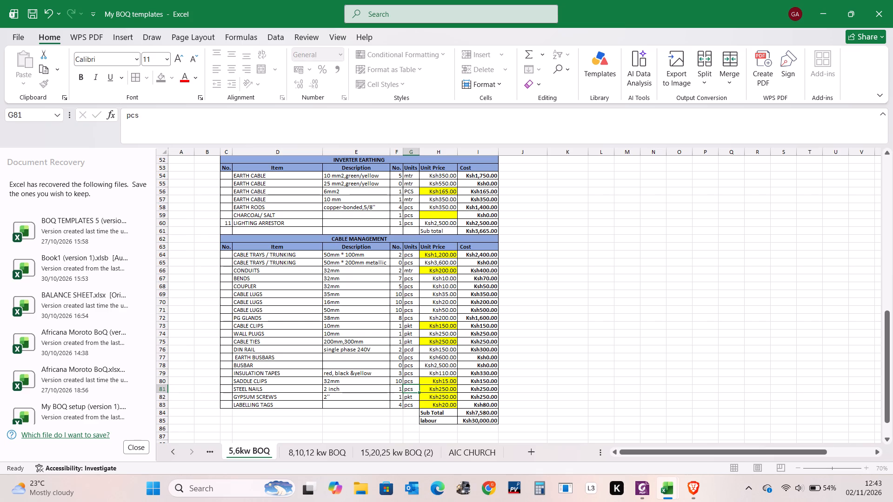
{"action": "type", "text": "pkt"}
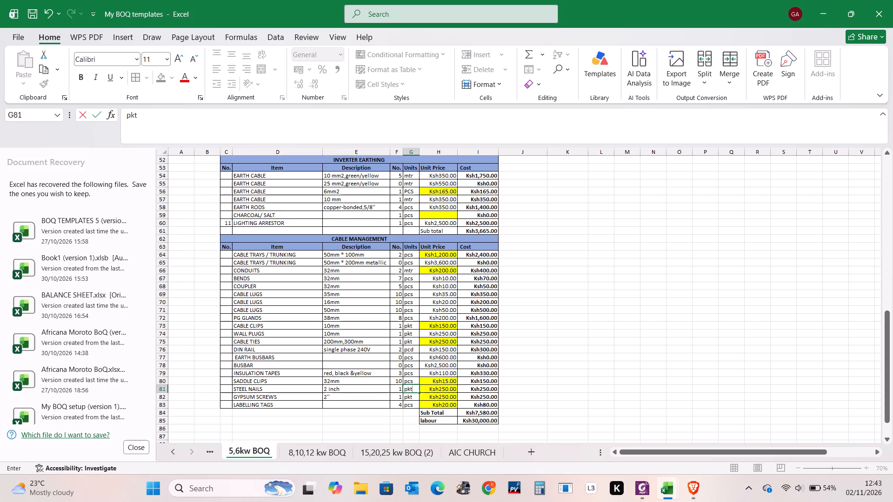
{"action": "left_click", "coordinate": [407, 374]}
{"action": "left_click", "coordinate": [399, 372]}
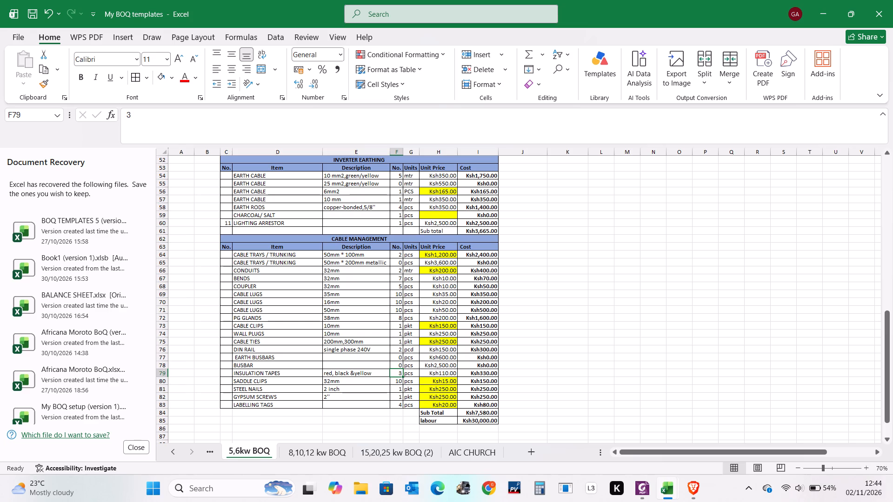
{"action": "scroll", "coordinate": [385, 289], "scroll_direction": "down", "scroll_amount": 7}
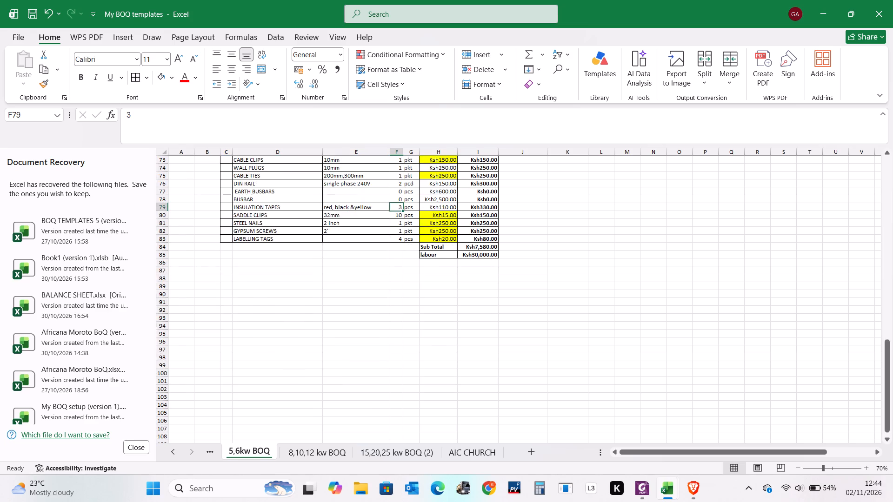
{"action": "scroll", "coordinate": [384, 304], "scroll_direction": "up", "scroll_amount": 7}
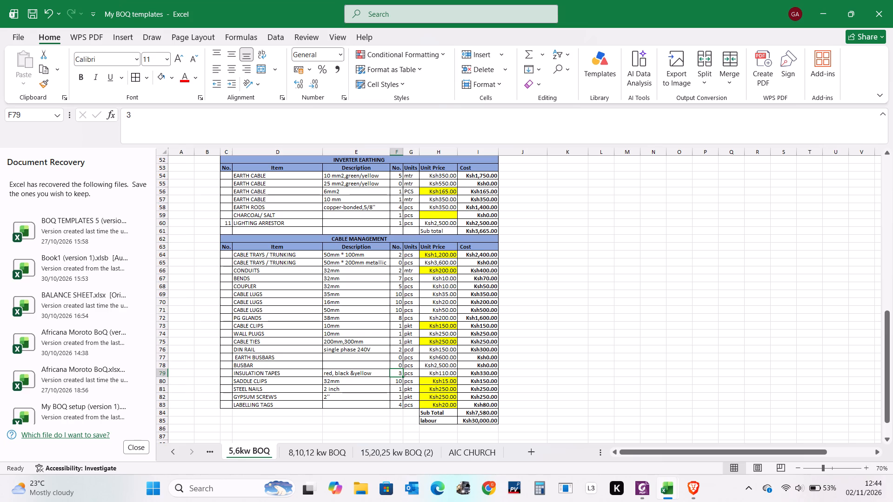
Switch to the 15,20,25 kw BOQ (2) sheet and inspect the formula of its BOS figure.
{"action": "left_click", "coordinate": [404, 451]}
{"action": "scroll", "coordinate": [388, 390], "scroll_direction": "up", "scroll_amount": 10}
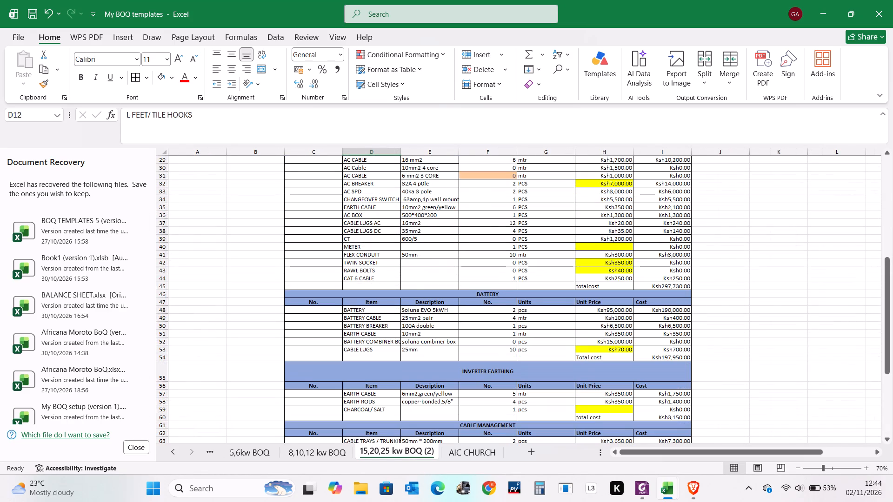
{"action": "scroll", "coordinate": [411, 346], "scroll_direction": "up", "scroll_amount": 16}
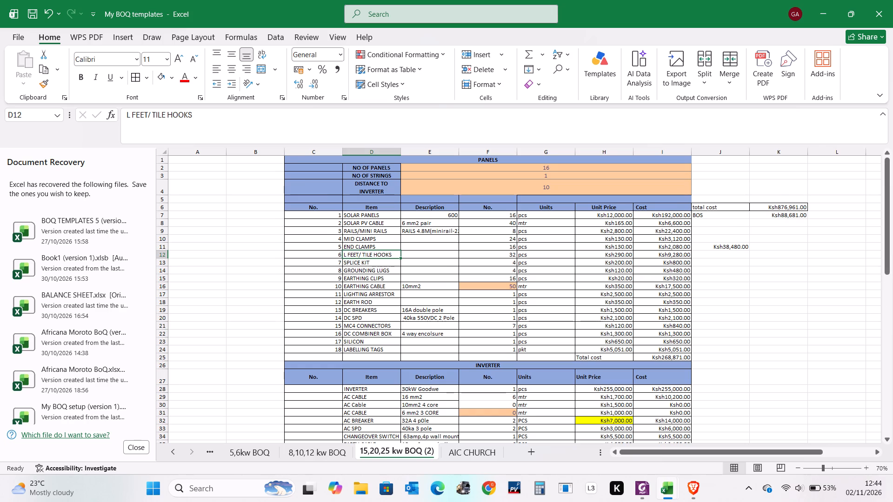
{"action": "left_click", "coordinate": [801, 215]}
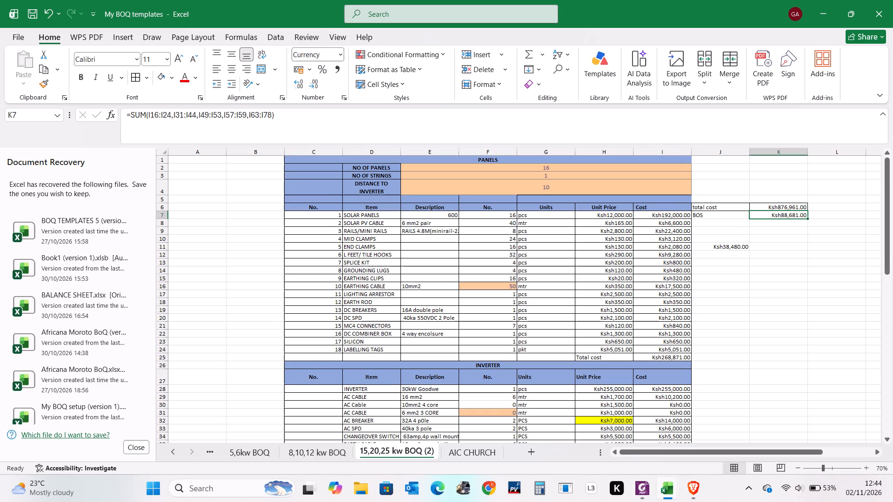
Set the number of strings in the panels section to 5.
{"action": "double_click", "coordinate": [554, 178]}
{"action": "double_click", "coordinate": [555, 176]}
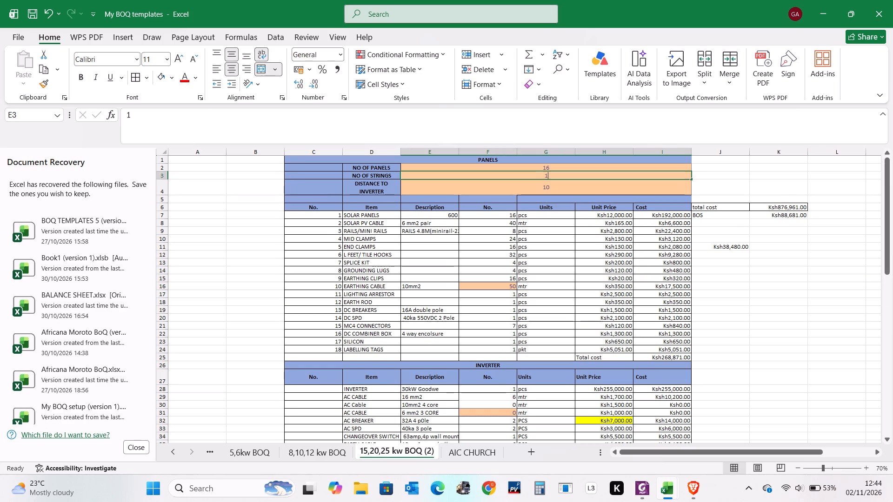
{"action": "key", "text": "BackSpace"}
{"action": "key", "text": "5"}
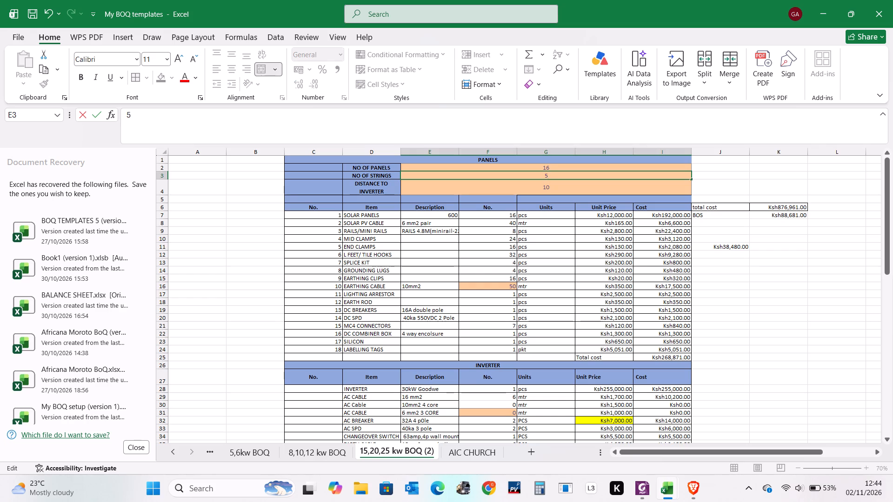
{"action": "left_click", "coordinate": [567, 232]}
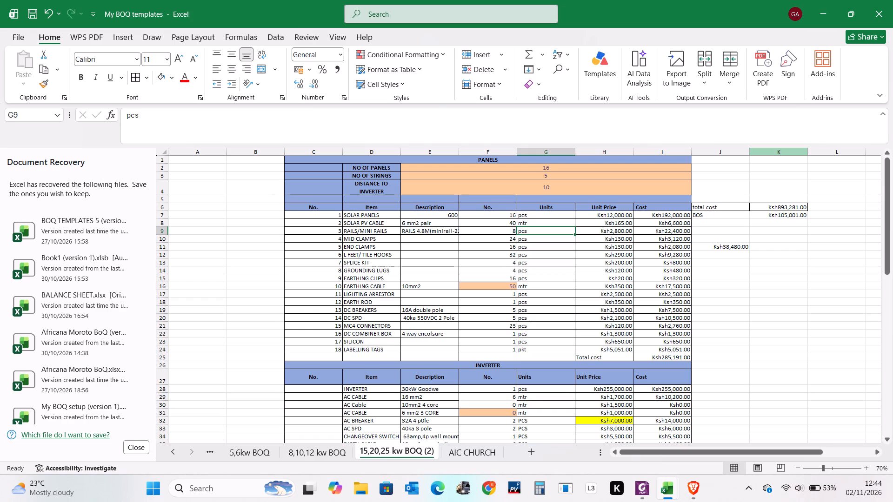
Check the 10mm2 earthing cable quantity and review the inverter earthing and cable management sections further down the sheet.
{"action": "double_click", "coordinate": [501, 286]}
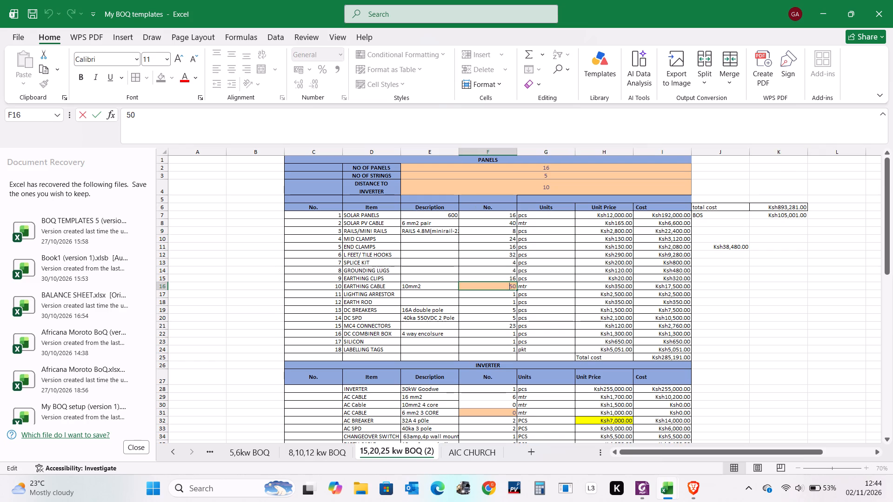
{"action": "left_click", "coordinate": [501, 286]}
{"action": "left_click", "coordinate": [582, 291]}
{"action": "scroll", "coordinate": [582, 291], "scroll_direction": "down", "scroll_amount": 18}
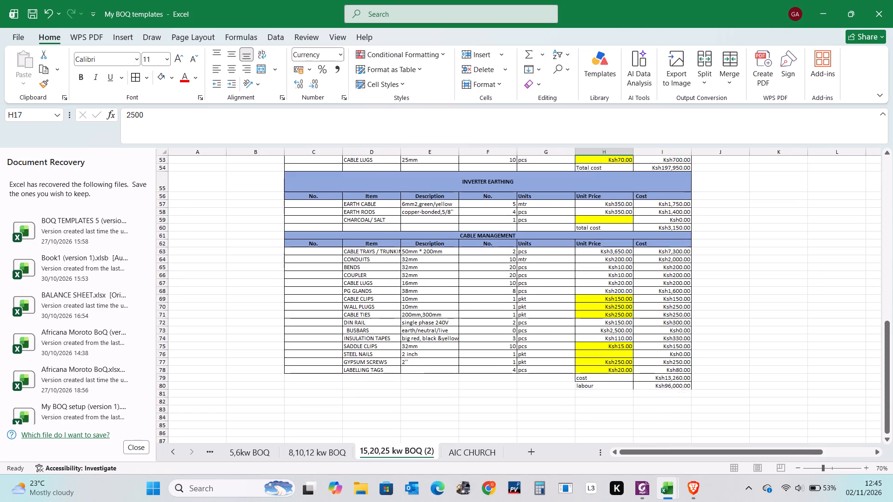
{"action": "scroll", "coordinate": [579, 294], "scroll_direction": "down", "scroll_amount": 1}
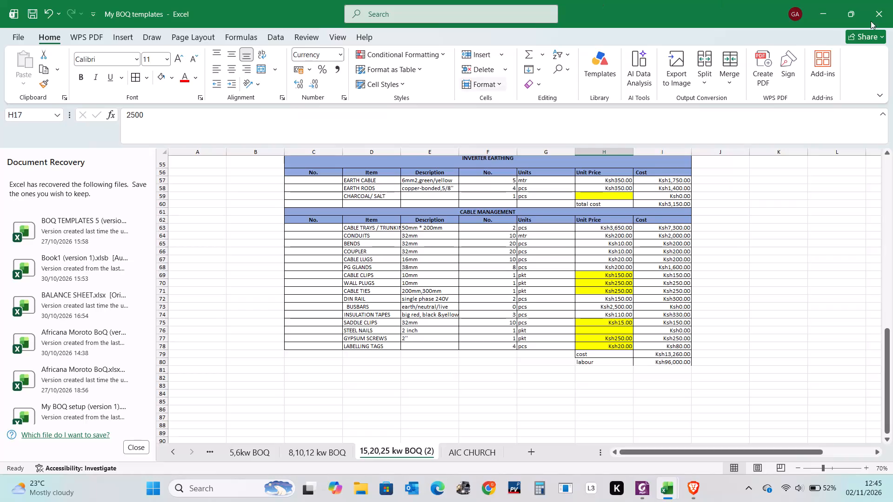
Switch to WhatsApp.
{"action": "left_click", "coordinate": [244, 487]}
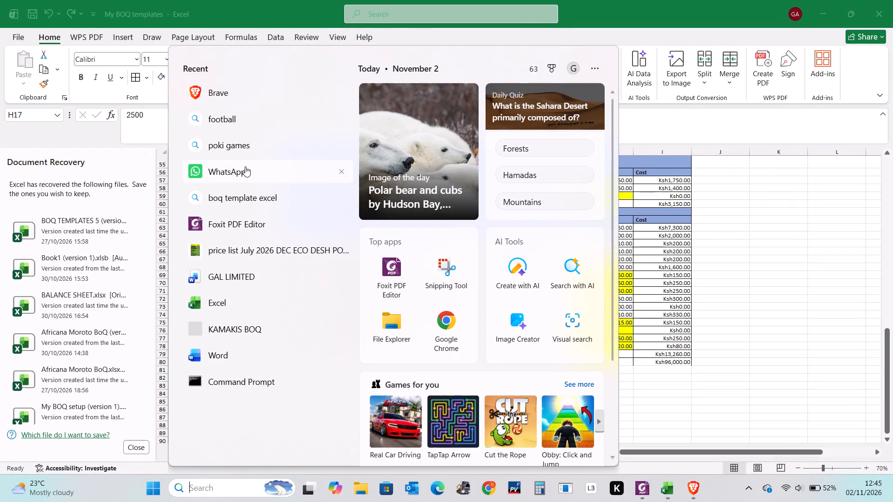
{"action": "left_click", "coordinate": [245, 166]}
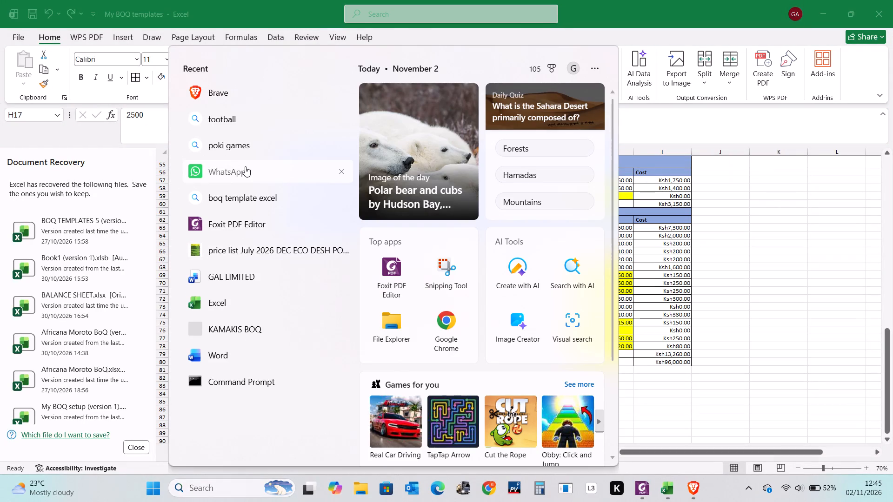
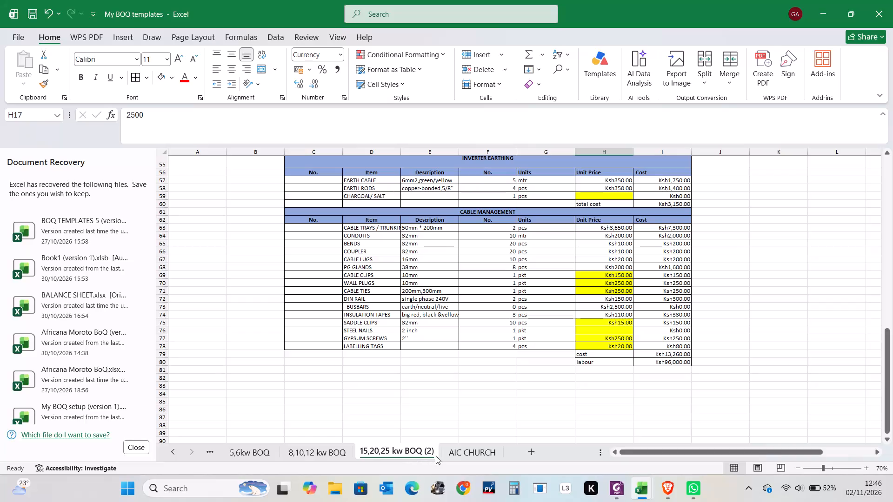
Switch to the AIC CHURCH sheet and look over its panels, inverter, battery, inverter earthing and cable management sections.
{"action": "left_click", "coordinate": [470, 453]}
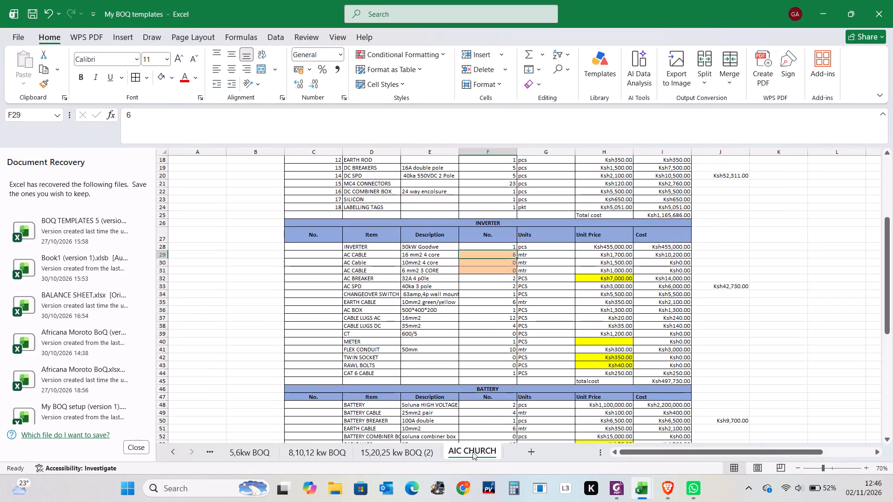
{"action": "left_click", "coordinate": [388, 449]}
{"action": "left_click", "coordinate": [464, 453]}
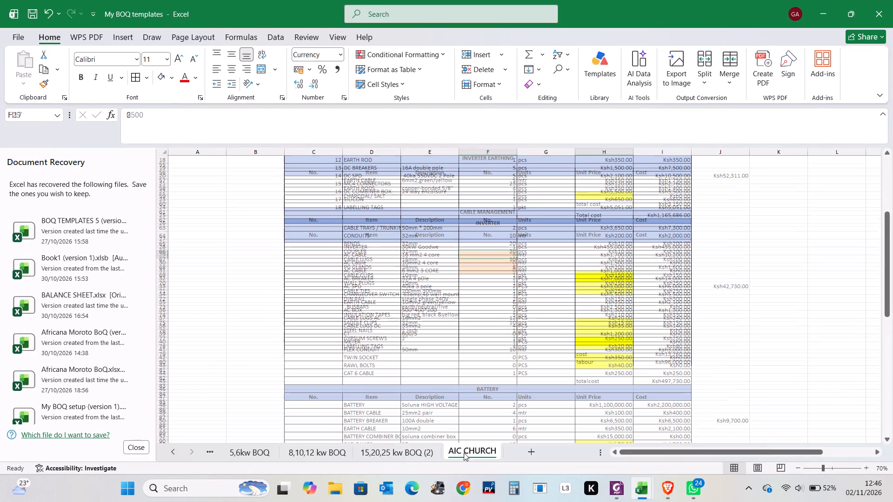
{"action": "scroll", "coordinate": [613, 300], "scroll_direction": "up", "scroll_amount": 10}
{"action": "scroll", "coordinate": [613, 300], "scroll_direction": "down", "scroll_amount": 2}
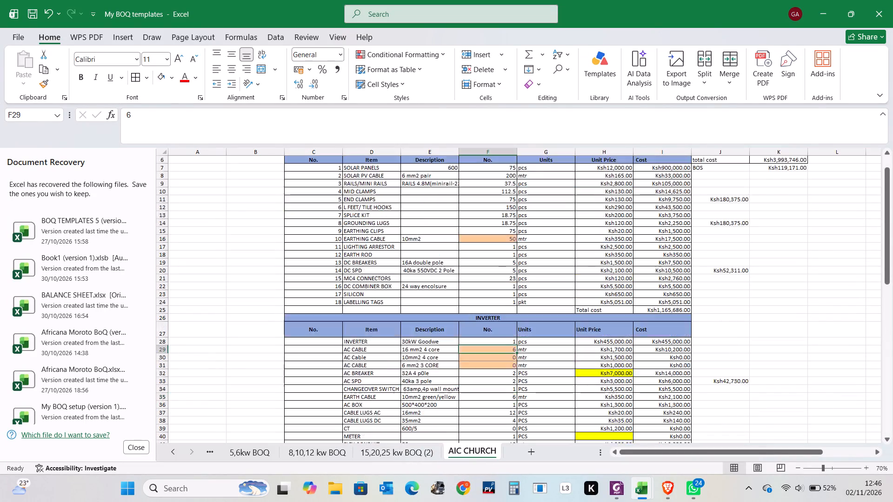
{"action": "scroll", "coordinate": [613, 301], "scroll_direction": "down", "scroll_amount": 12}
Open the AIC CHURCH sheet's name for editing.
{"action": "double_click", "coordinate": [469, 453]}
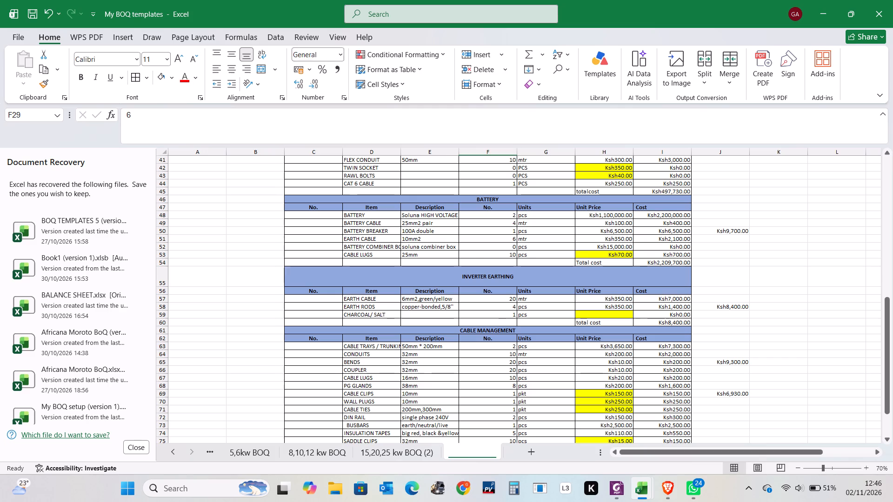
{"action": "right_click", "coordinate": [469, 453]}
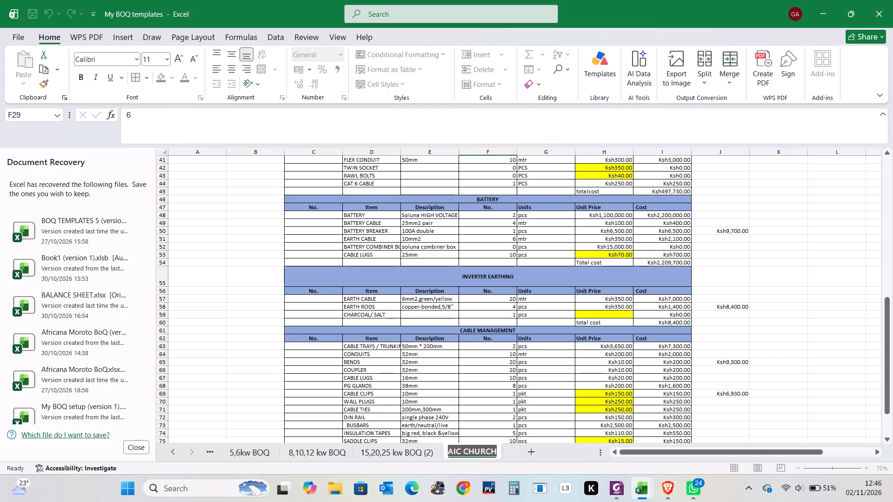
{"action": "left_click", "coordinate": [496, 448]}
{"action": "right_click", "coordinate": [483, 451]}
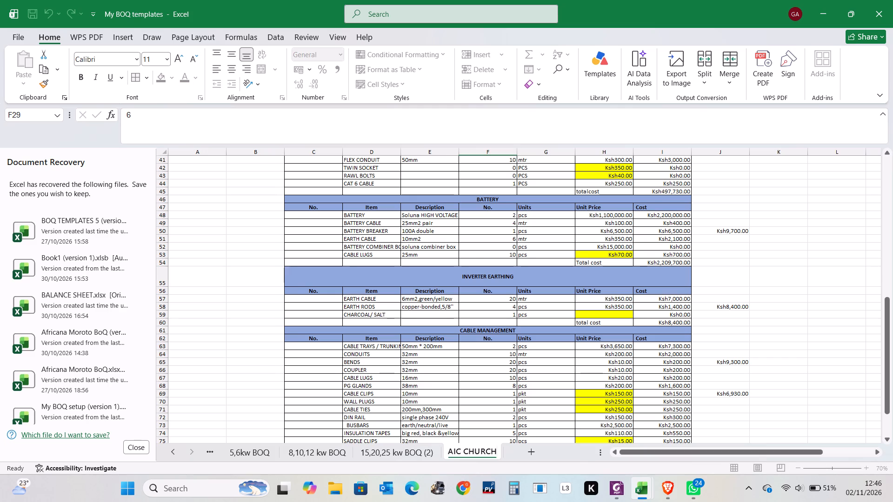
{"action": "key", "text": "BackSpace"}
{"action": "key", "text": "BackSpace"}
{"action": "key", "text": "BackSpace"}
{"action": "key", "text": "BackSpace"}
{"action": "key", "text": "BackSpace"}
{"action": "key", "text": "BackSpace"}
{"action": "key", "text": "BackSpace"}
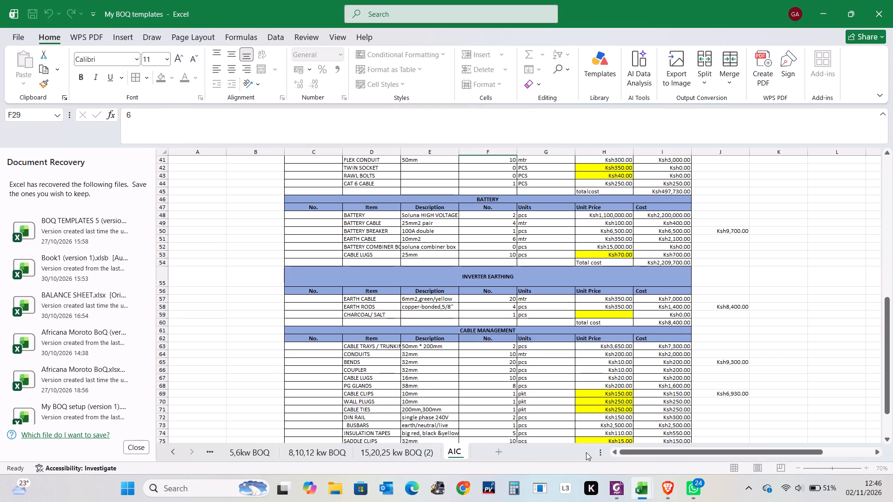